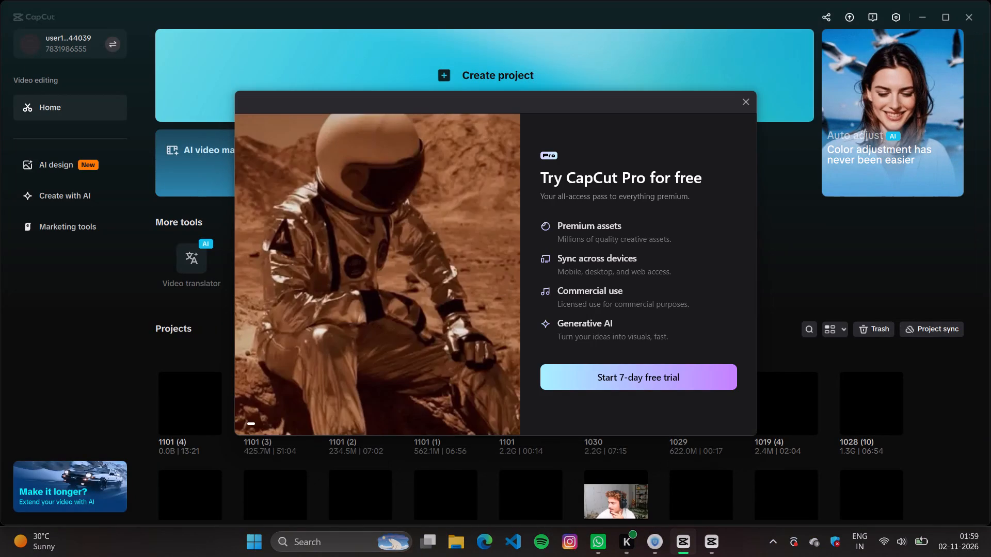
Dismiss the free-trial offer and create a new video project.
{"action": "left_click", "coordinate": [745, 102]}
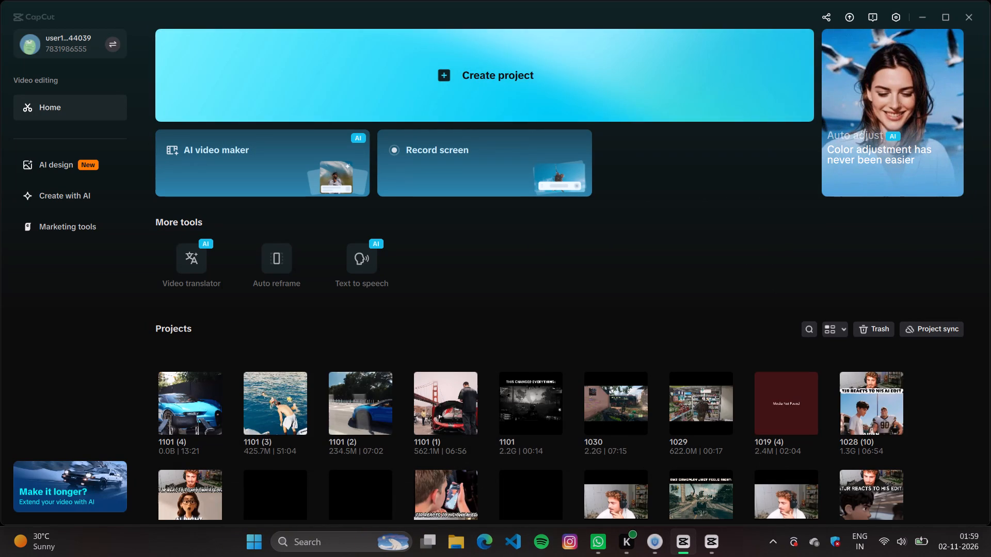
{"action": "left_click", "coordinate": [462, 77]}
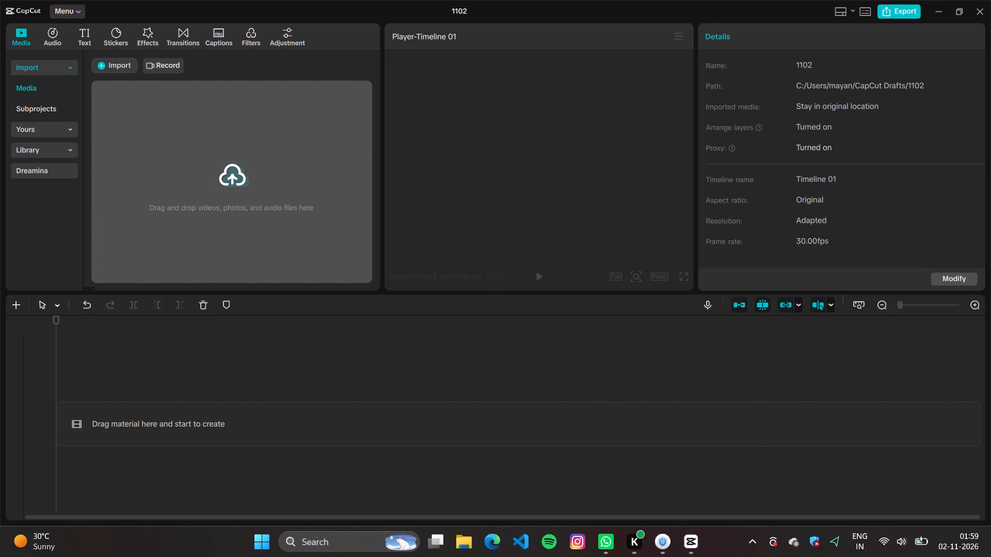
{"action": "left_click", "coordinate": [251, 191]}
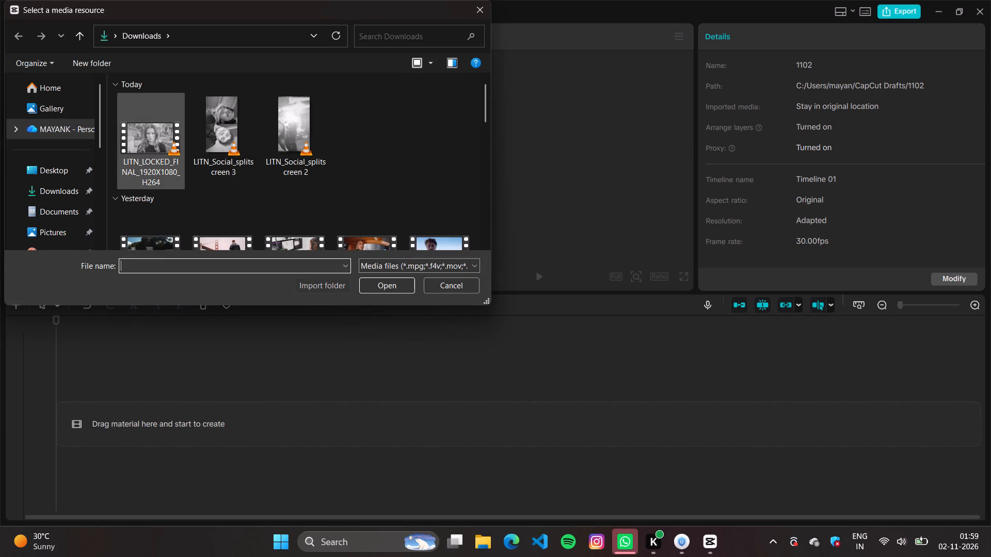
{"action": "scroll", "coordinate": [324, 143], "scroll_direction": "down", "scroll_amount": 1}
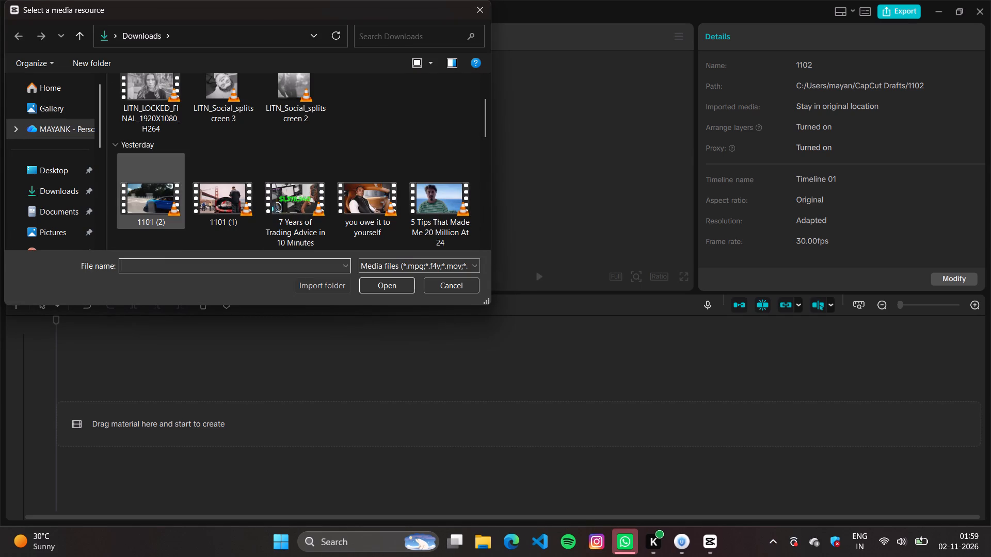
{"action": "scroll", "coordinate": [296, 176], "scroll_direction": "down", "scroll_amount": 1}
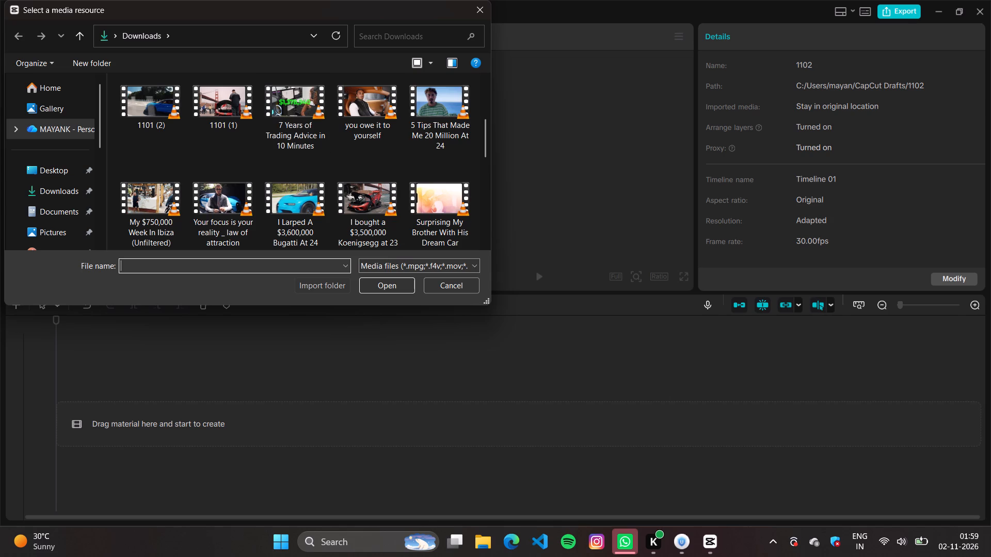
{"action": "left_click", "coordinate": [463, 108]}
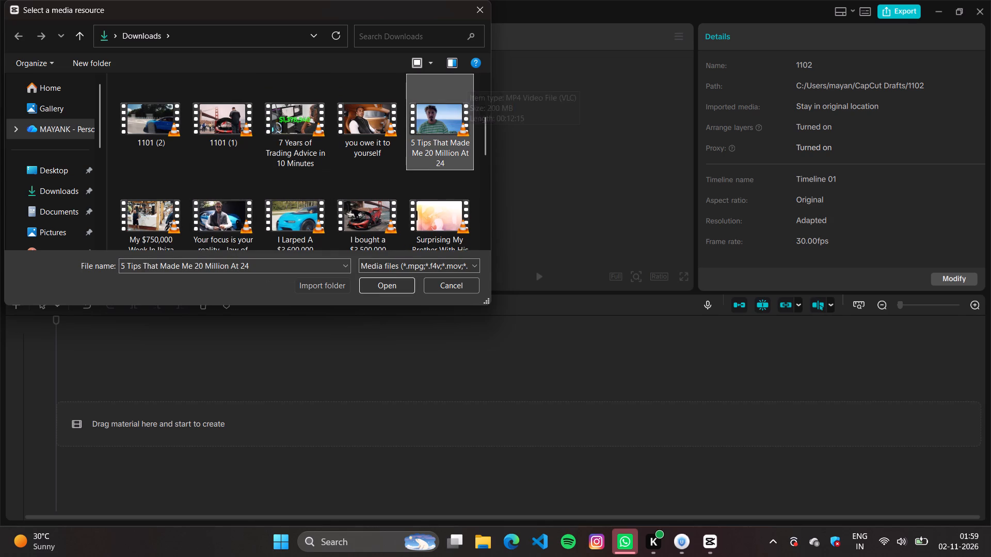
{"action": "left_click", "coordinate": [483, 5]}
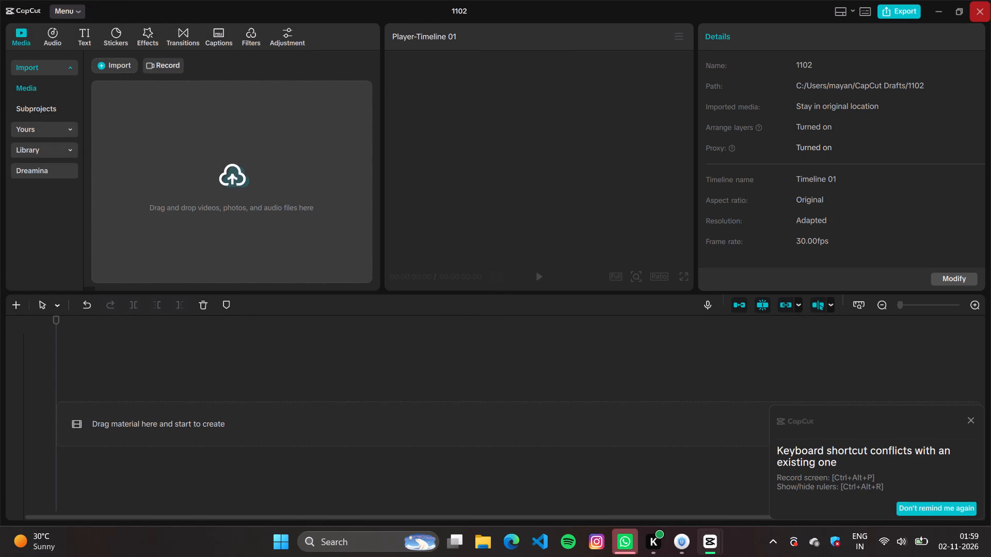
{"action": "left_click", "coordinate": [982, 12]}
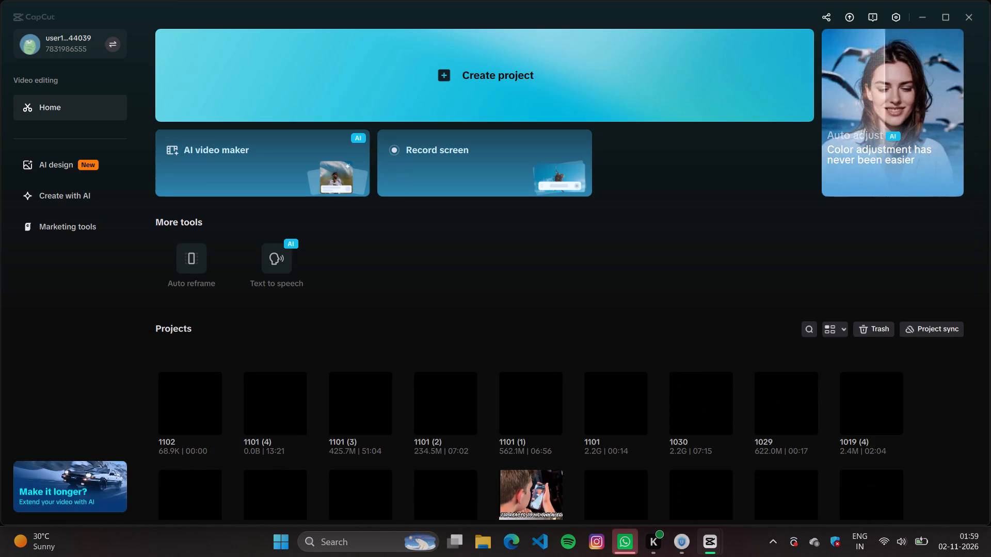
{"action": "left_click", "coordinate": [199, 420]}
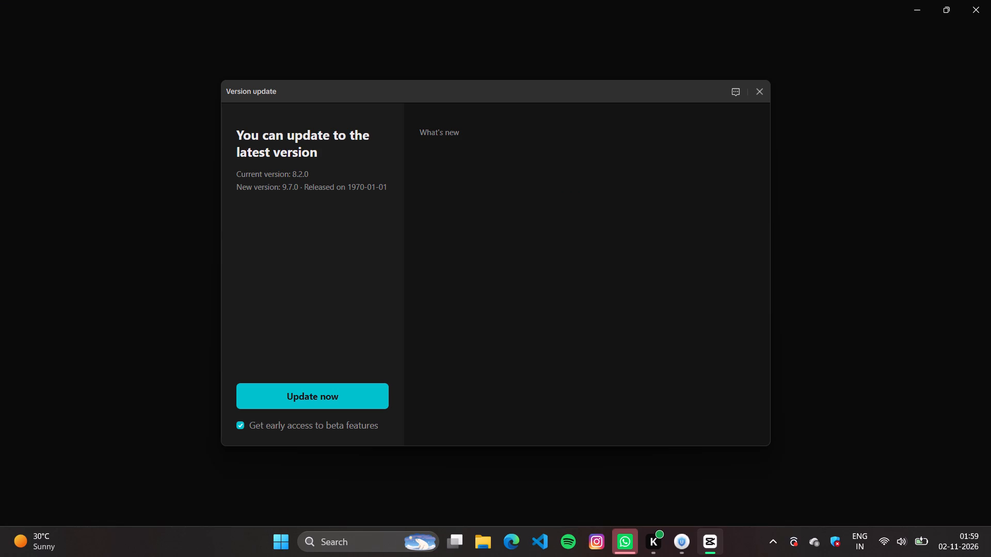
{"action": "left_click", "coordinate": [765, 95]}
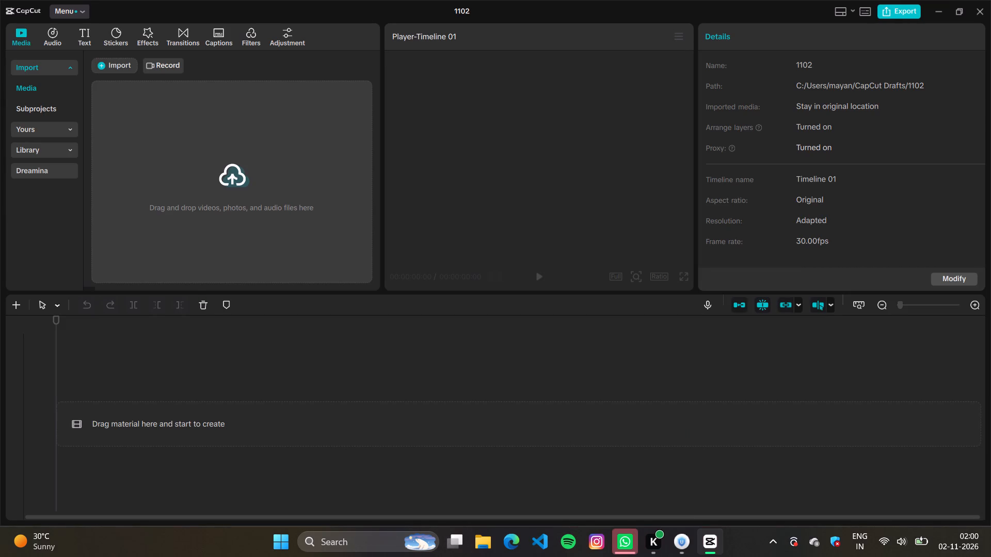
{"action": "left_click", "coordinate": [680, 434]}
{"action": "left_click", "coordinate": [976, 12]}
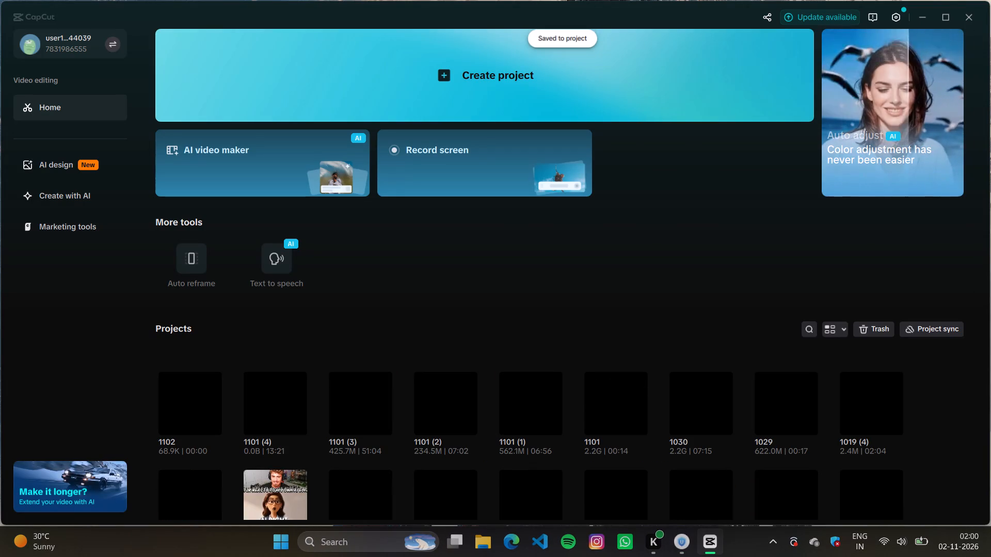
Find and open the existing project 1101 (4), dismissing the VPN window that covers the editor.
{"action": "scroll", "coordinate": [266, 406], "scroll_direction": "down", "scroll_amount": 3}
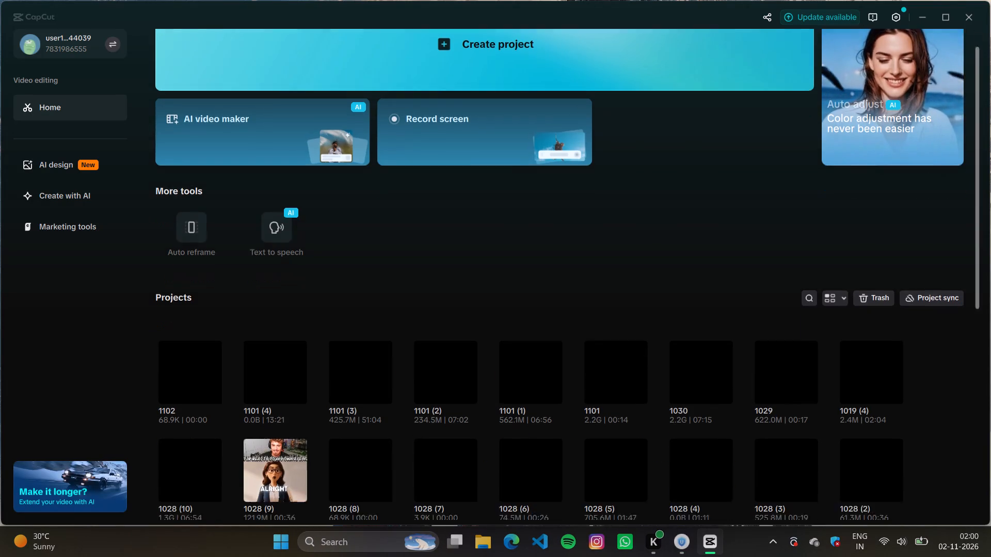
{"action": "scroll", "coordinate": [266, 406], "scroll_direction": "down", "scroll_amount": 3}
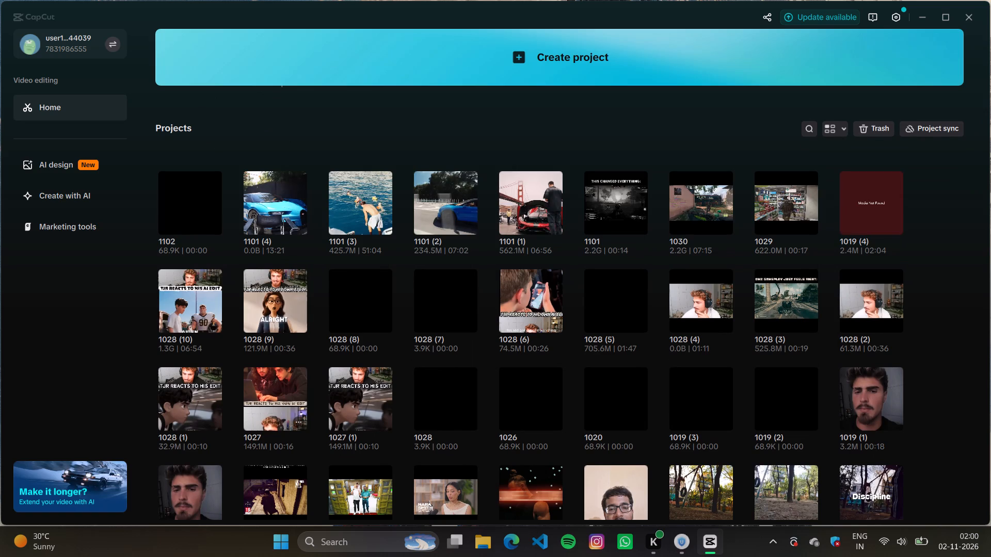
{"action": "scroll", "coordinate": [266, 406], "scroll_direction": "down", "scroll_amount": 9}
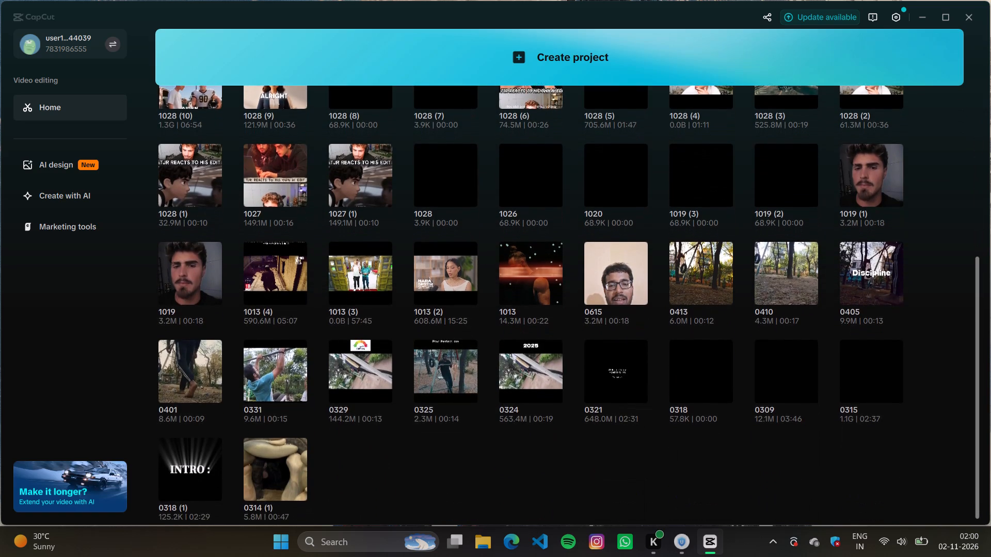
{"action": "scroll", "coordinate": [266, 406], "scroll_direction": "up", "scroll_amount": 7}
{"action": "left_click", "coordinate": [295, 218]}
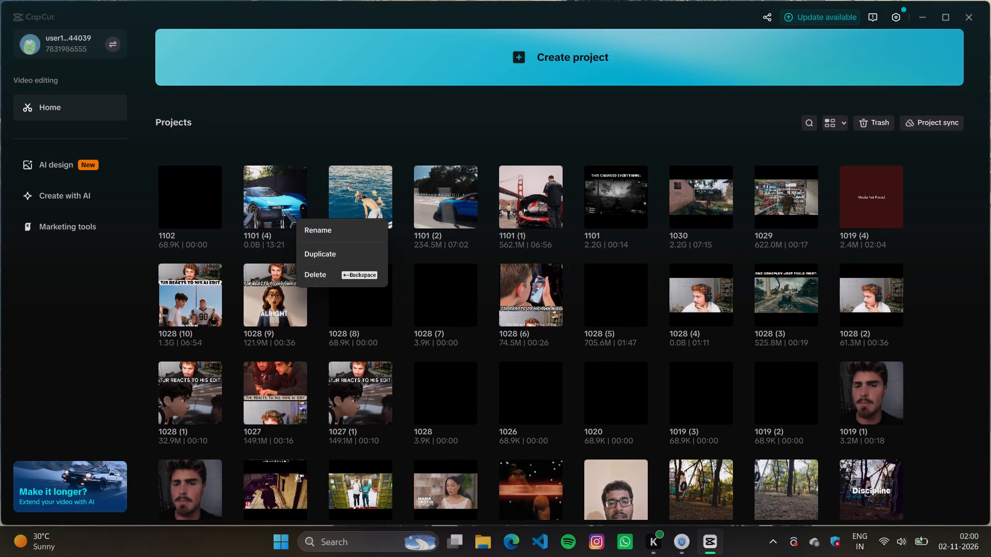
{"action": "left_click", "coordinate": [280, 198]}
{"action": "left_click", "coordinate": [280, 198]}
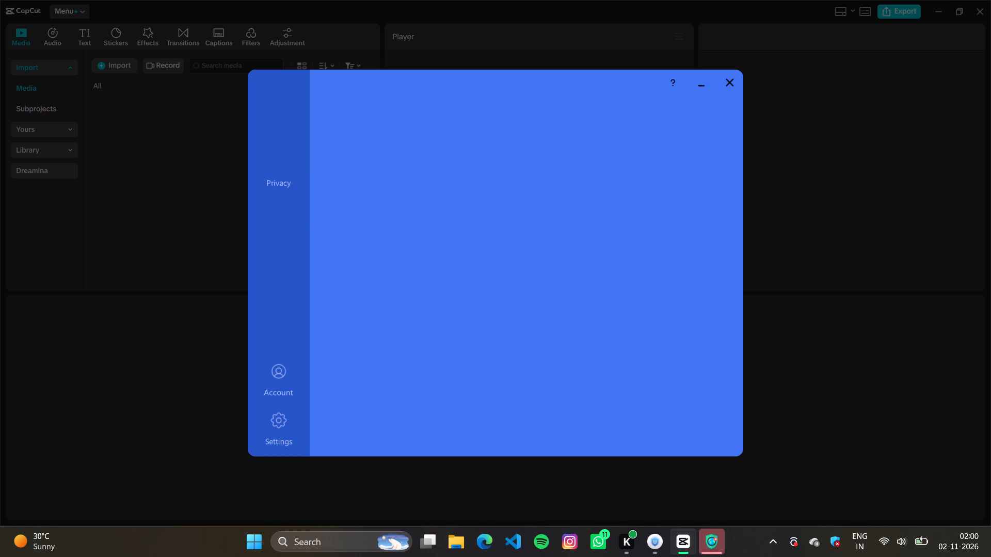
{"action": "left_click", "coordinate": [733, 87]}
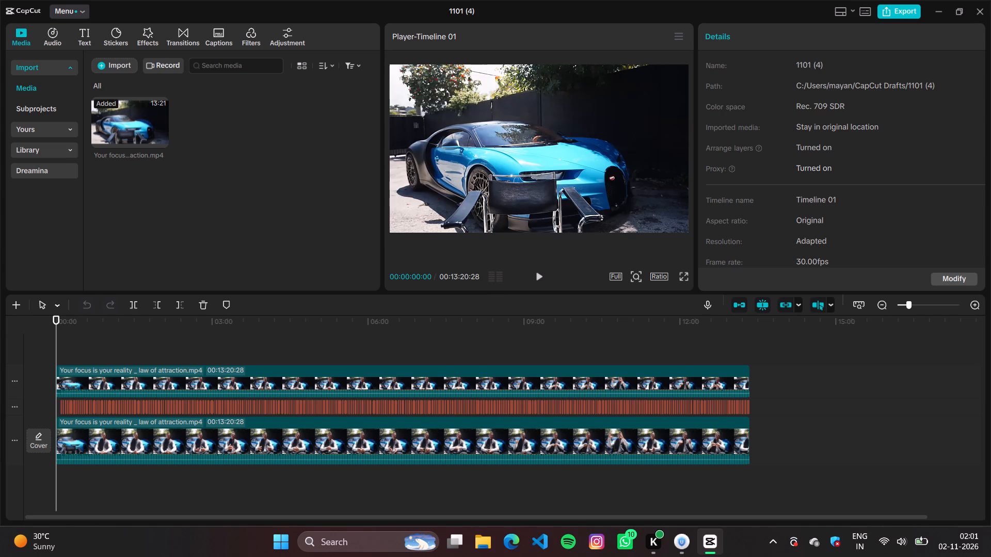
Play the timeline from the start to review the captions over the video.
{"action": "left_click", "coordinate": [539, 281]}
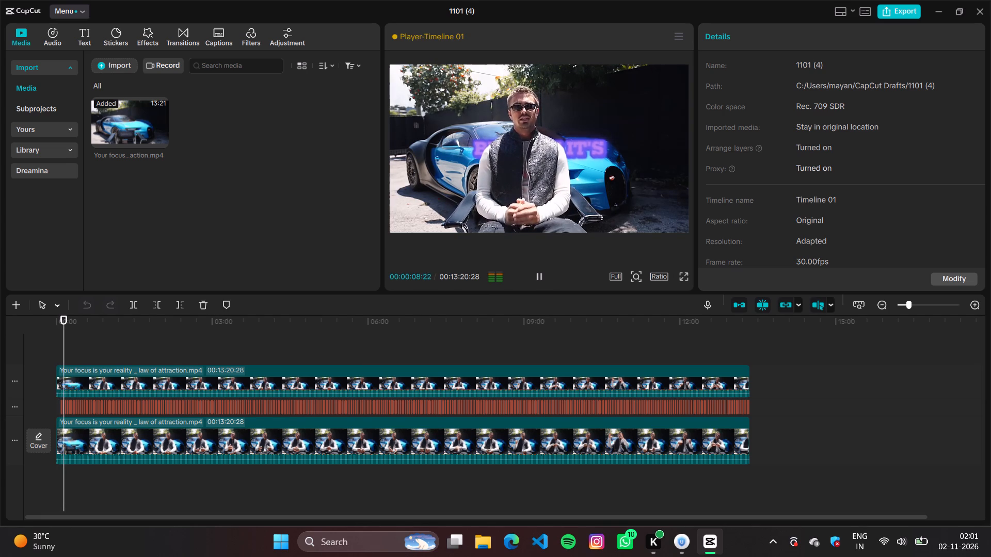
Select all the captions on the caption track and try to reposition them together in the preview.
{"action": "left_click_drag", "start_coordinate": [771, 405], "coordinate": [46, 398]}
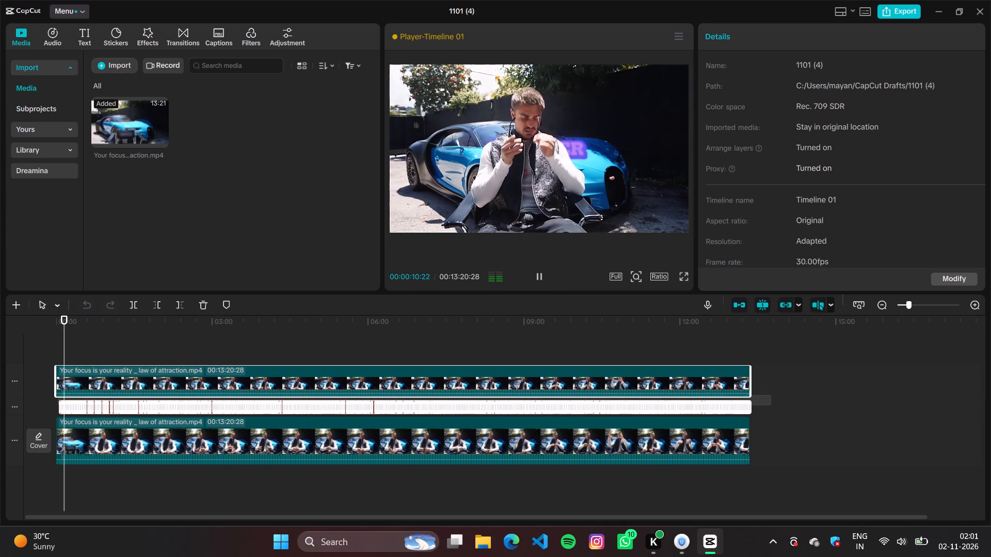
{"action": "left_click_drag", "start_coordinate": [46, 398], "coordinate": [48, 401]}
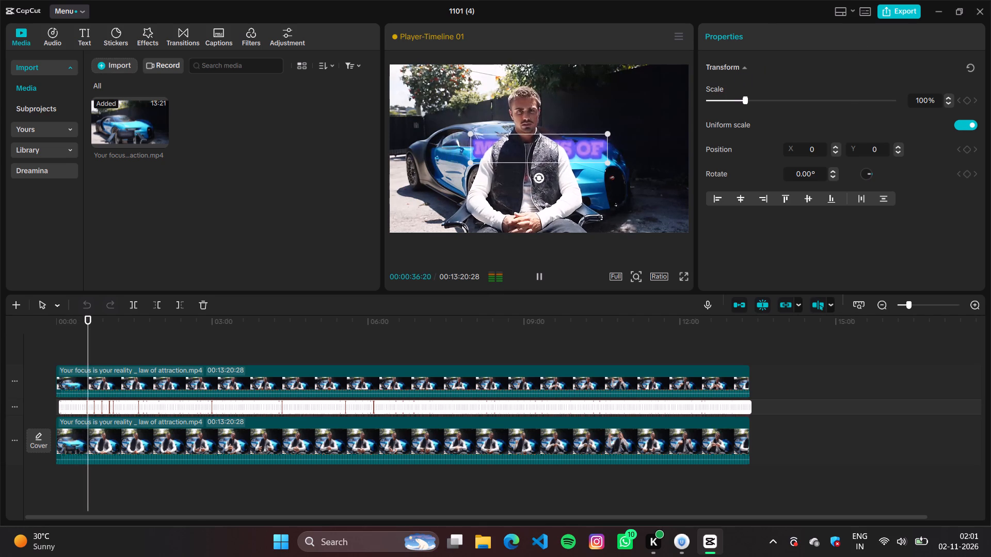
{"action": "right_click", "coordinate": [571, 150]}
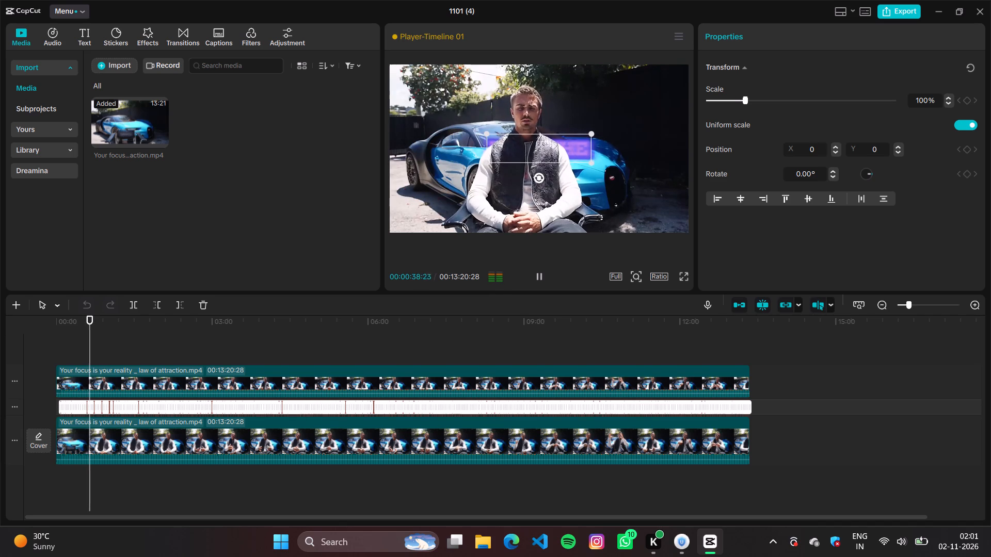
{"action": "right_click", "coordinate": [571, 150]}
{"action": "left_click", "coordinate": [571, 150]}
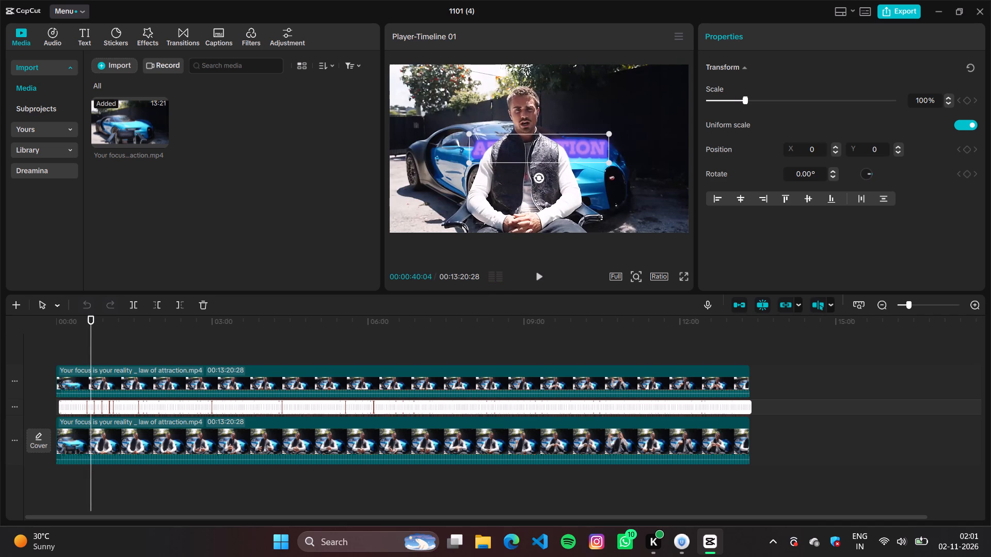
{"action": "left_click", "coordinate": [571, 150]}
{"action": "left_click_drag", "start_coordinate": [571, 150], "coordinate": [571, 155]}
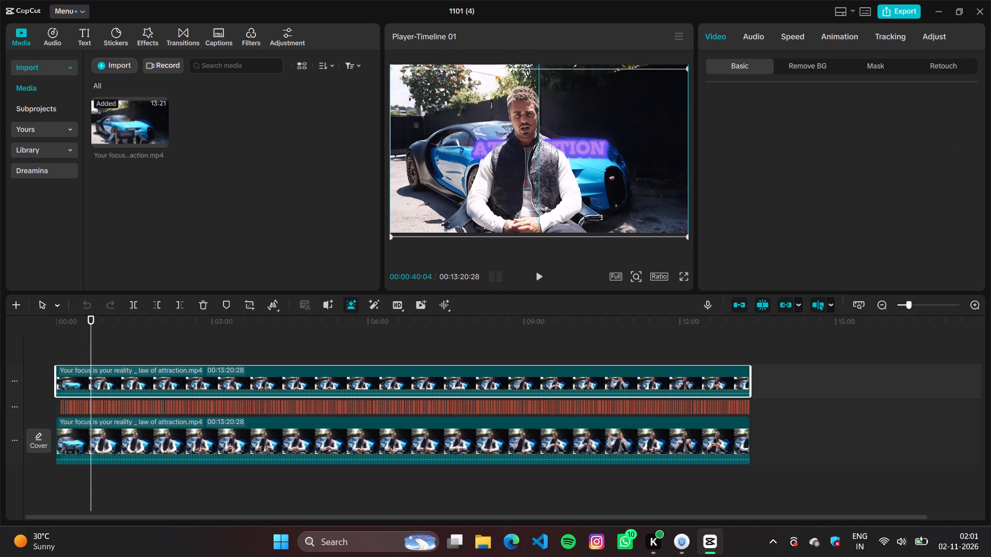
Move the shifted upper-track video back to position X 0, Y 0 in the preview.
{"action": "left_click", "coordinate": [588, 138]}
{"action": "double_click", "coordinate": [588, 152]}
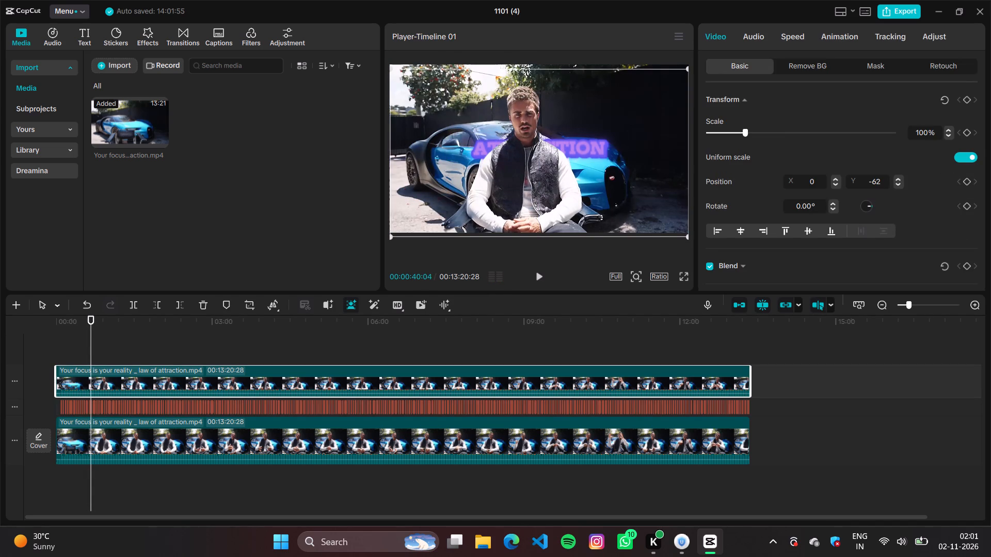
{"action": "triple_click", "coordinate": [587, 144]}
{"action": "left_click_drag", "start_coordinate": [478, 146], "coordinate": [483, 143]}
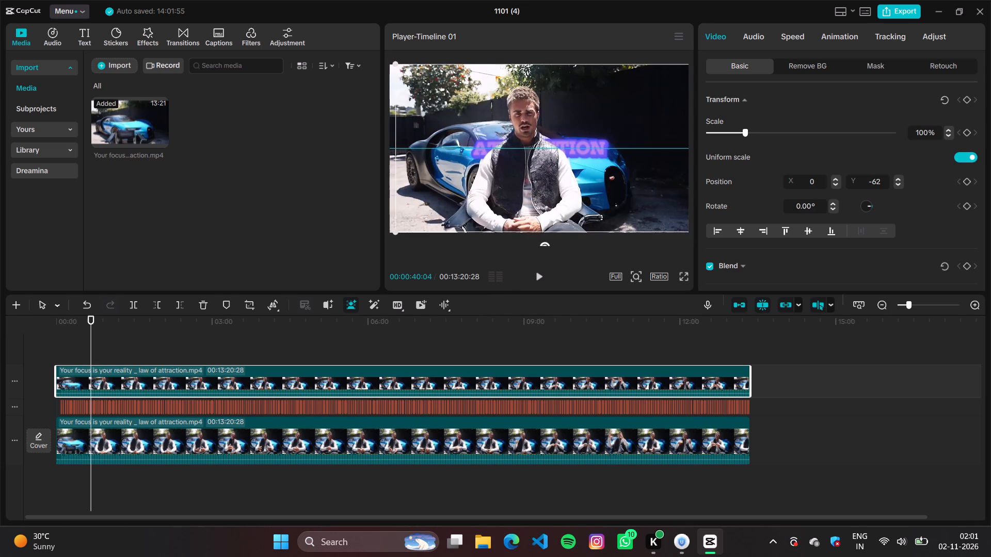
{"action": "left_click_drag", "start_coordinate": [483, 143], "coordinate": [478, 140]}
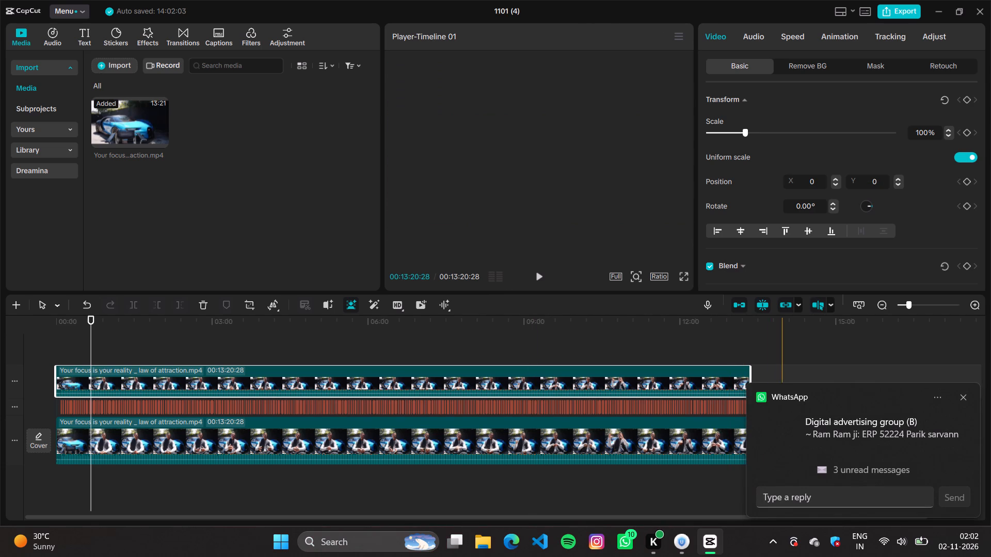
Dismiss the WhatsApp notification covering the timeline.
{"action": "left_click", "coordinate": [964, 400]}
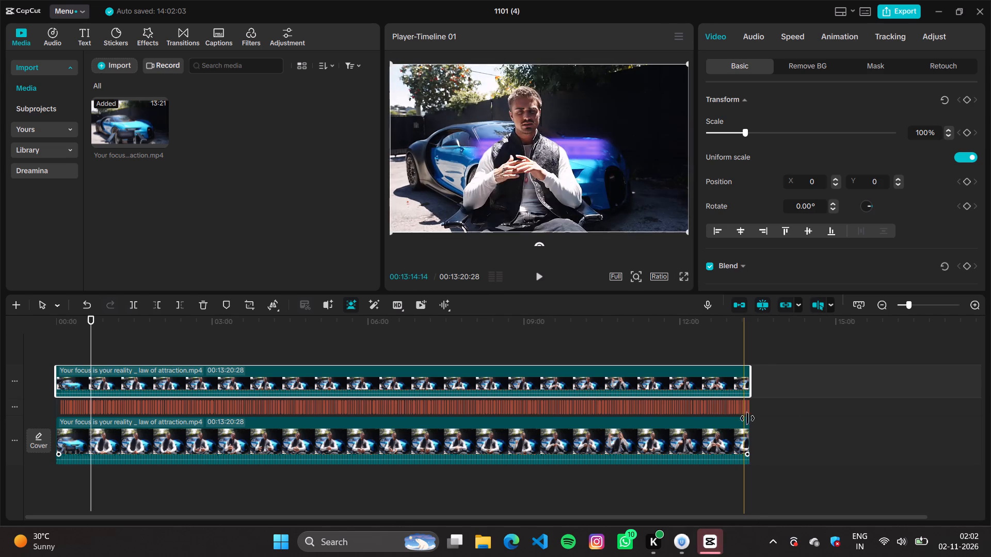
Select every caption on the caption track and move them all up in the preview to about the speaker's face level.
{"action": "left_click_drag", "start_coordinate": [754, 406], "coordinate": [17, 419]}
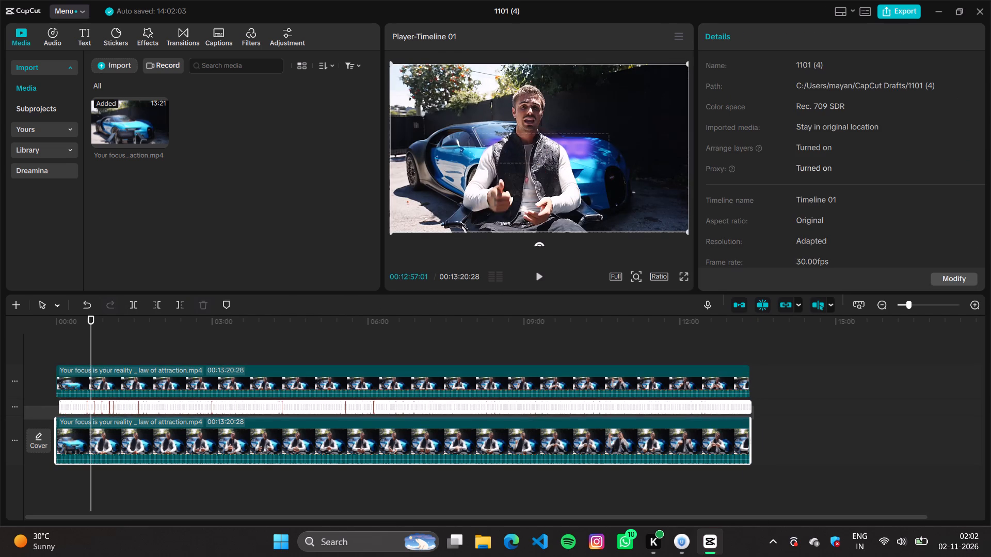
{"action": "left_click_drag", "start_coordinate": [17, 419], "coordinate": [21, 408]}
{"action": "left_click_drag", "start_coordinate": [575, 144], "coordinate": [590, 142]}
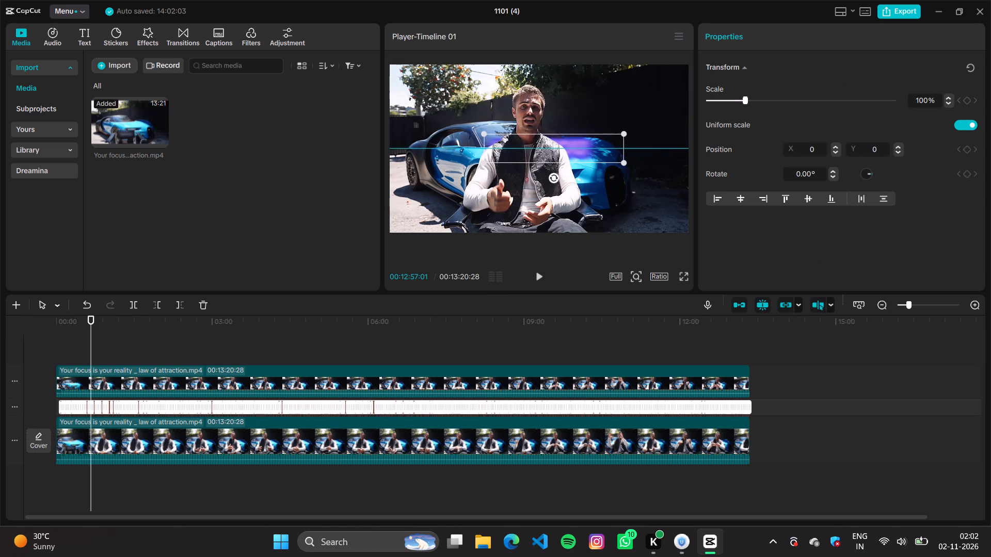
{"action": "left_click_drag", "start_coordinate": [590, 142], "coordinate": [567, 141]}
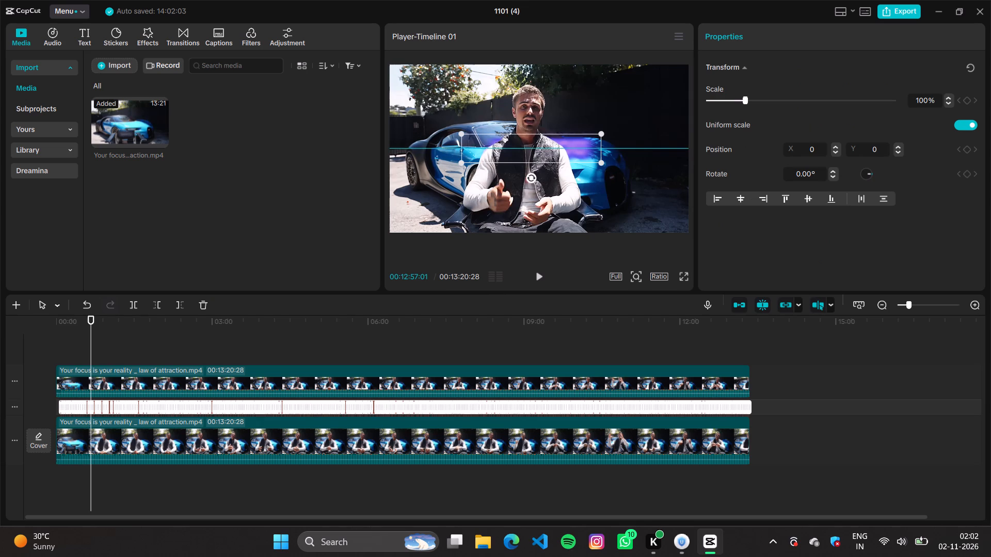
{"action": "left_click_drag", "start_coordinate": [567, 141], "coordinate": [560, 116]}
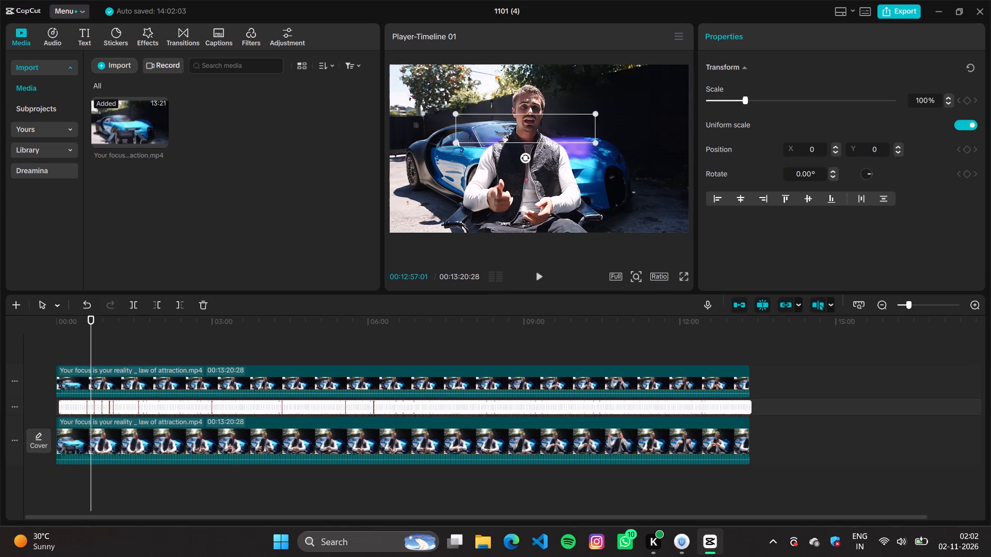
{"action": "left_click_drag", "start_coordinate": [560, 116], "coordinate": [560, 110]}
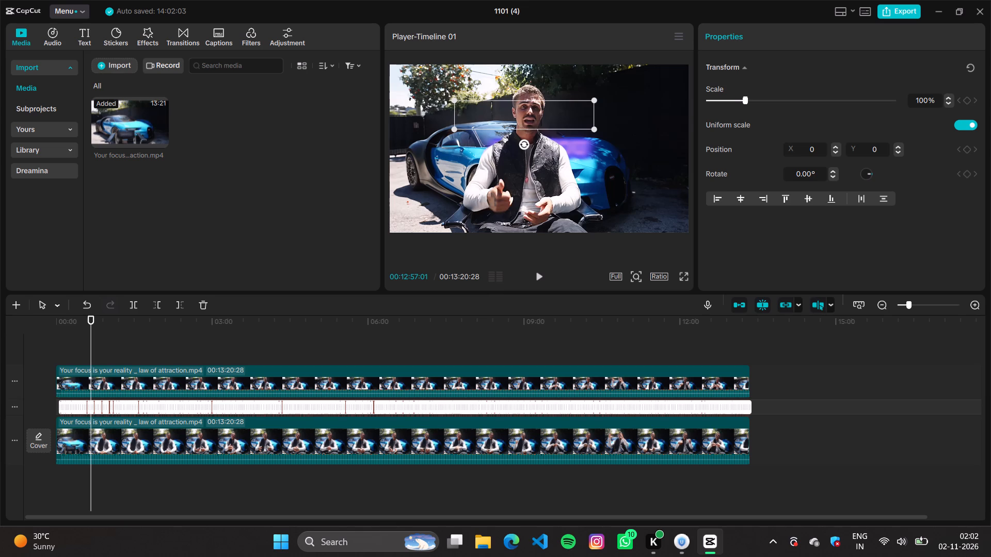
Play the timeline with nothing selected to check how the repositioned captions look behind the speaker.
{"action": "left_click", "coordinate": [533, 273]}
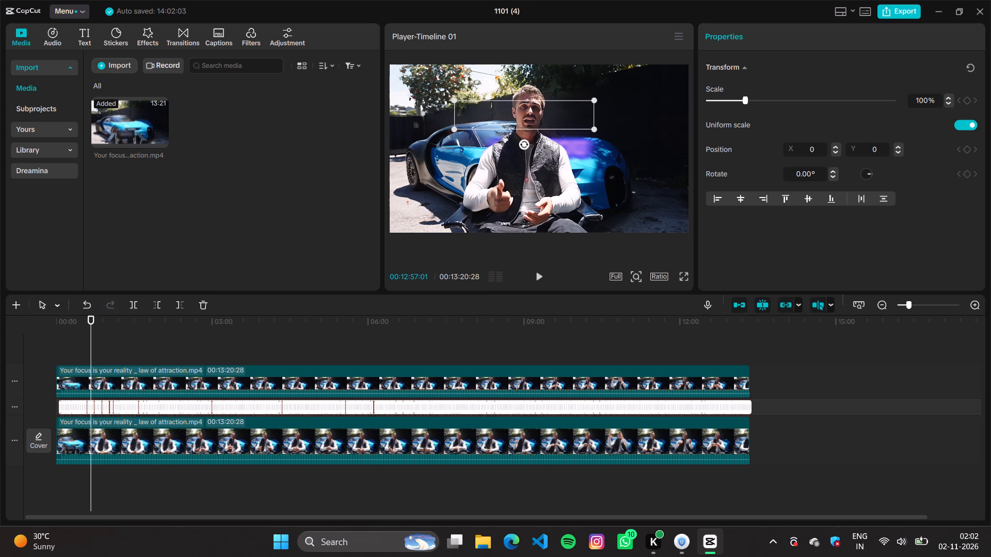
{"action": "left_click", "coordinate": [538, 278]}
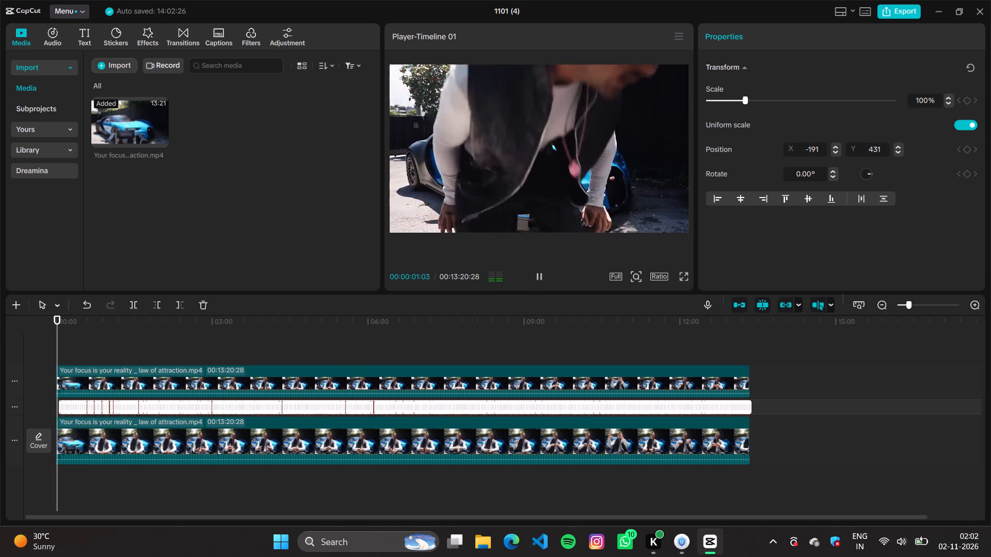
{"action": "left_click", "coordinate": [479, 343]}
{"action": "key", "text": "space"}
{"action": "left_click", "coordinate": [479, 341]}
{"action": "left_click", "coordinate": [481, 354]}
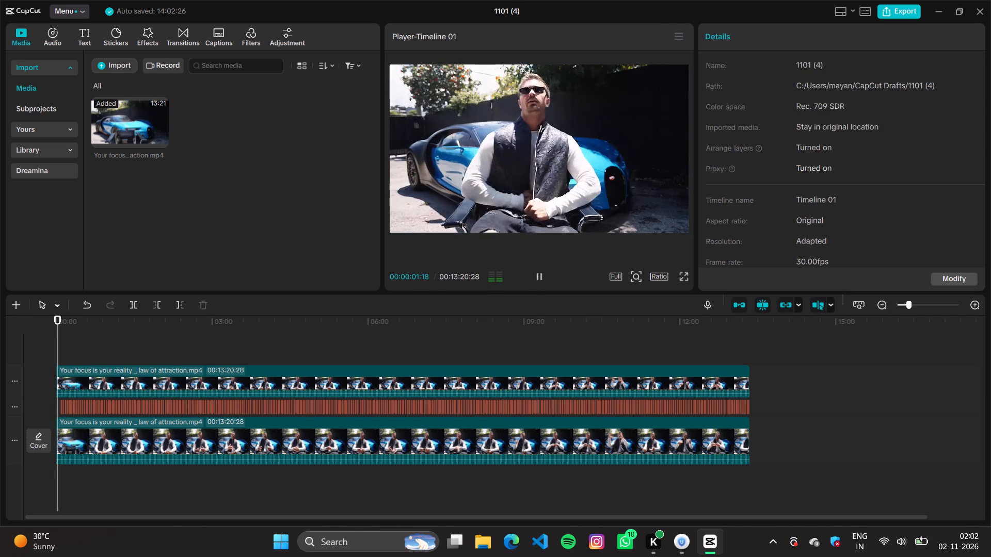
{"action": "left_click", "coordinate": [481, 361]}
{"action": "key", "text": "space"}
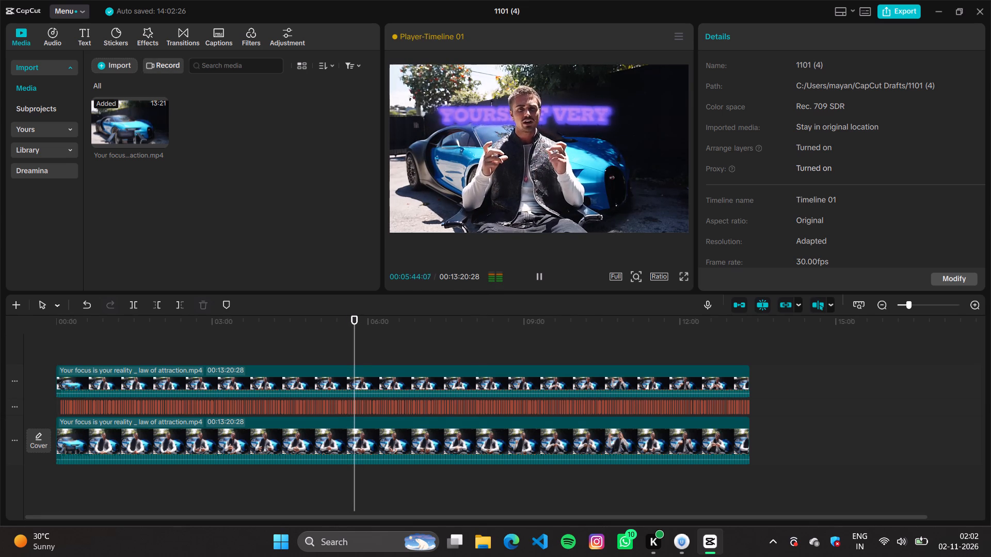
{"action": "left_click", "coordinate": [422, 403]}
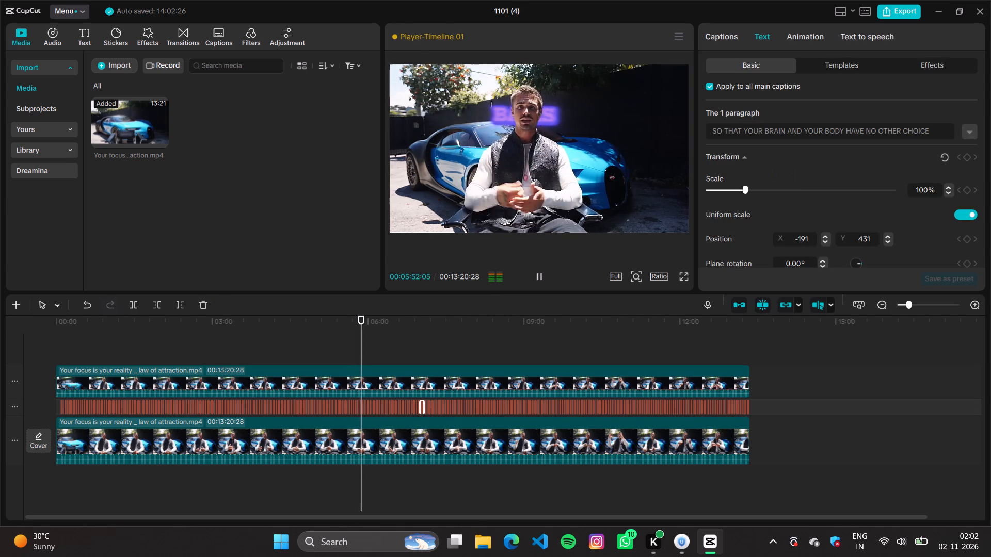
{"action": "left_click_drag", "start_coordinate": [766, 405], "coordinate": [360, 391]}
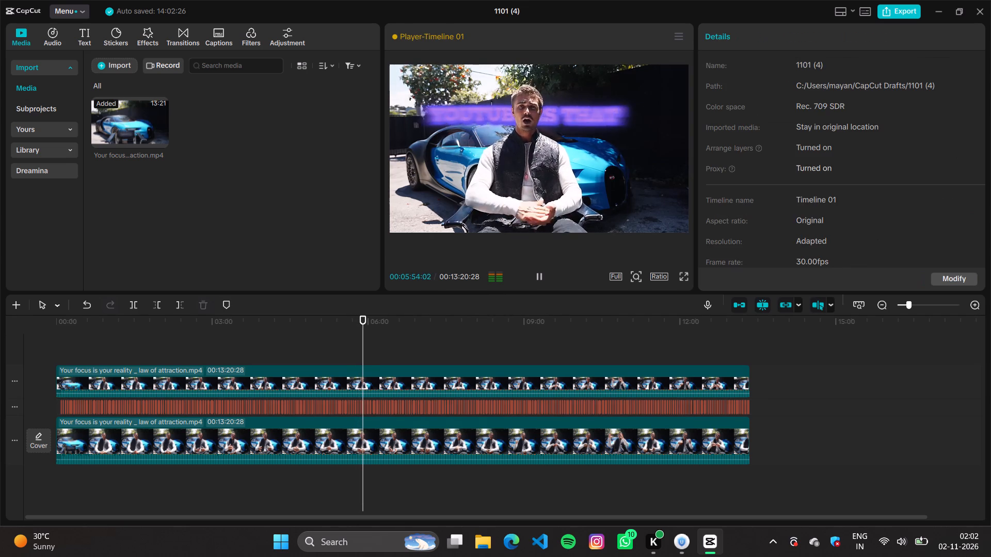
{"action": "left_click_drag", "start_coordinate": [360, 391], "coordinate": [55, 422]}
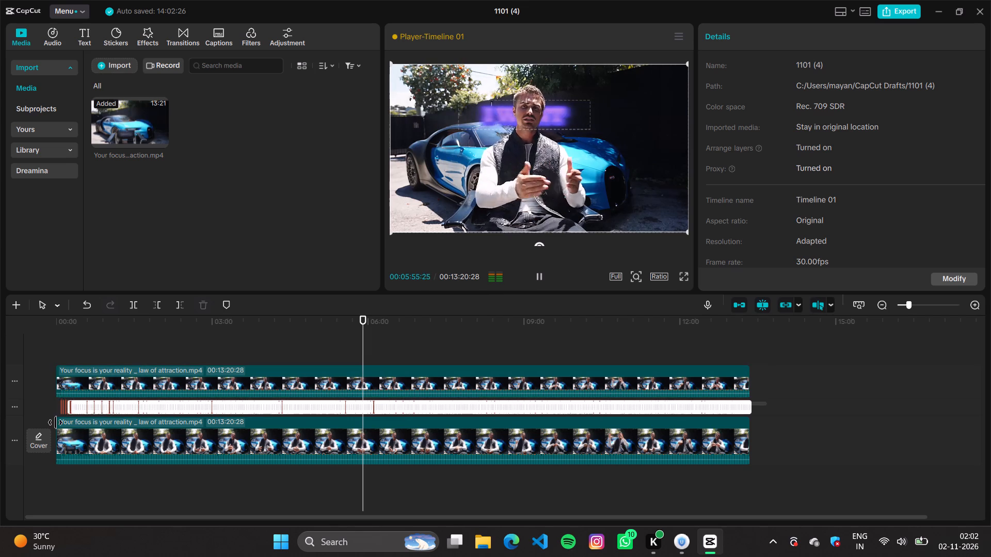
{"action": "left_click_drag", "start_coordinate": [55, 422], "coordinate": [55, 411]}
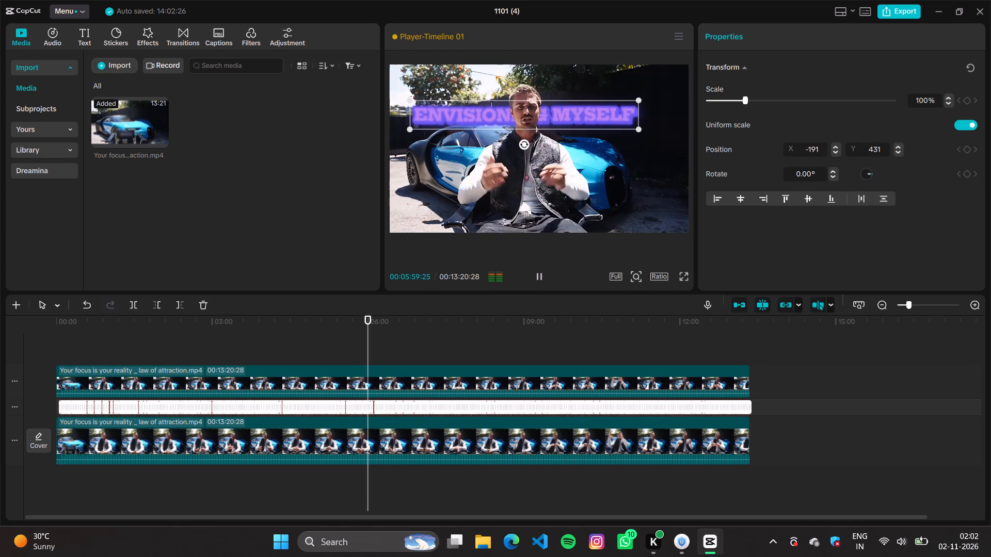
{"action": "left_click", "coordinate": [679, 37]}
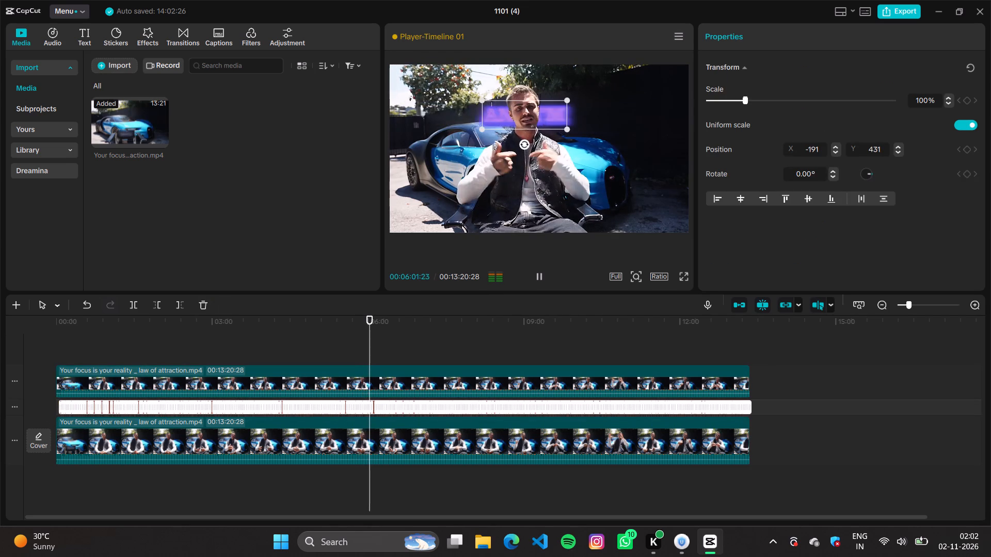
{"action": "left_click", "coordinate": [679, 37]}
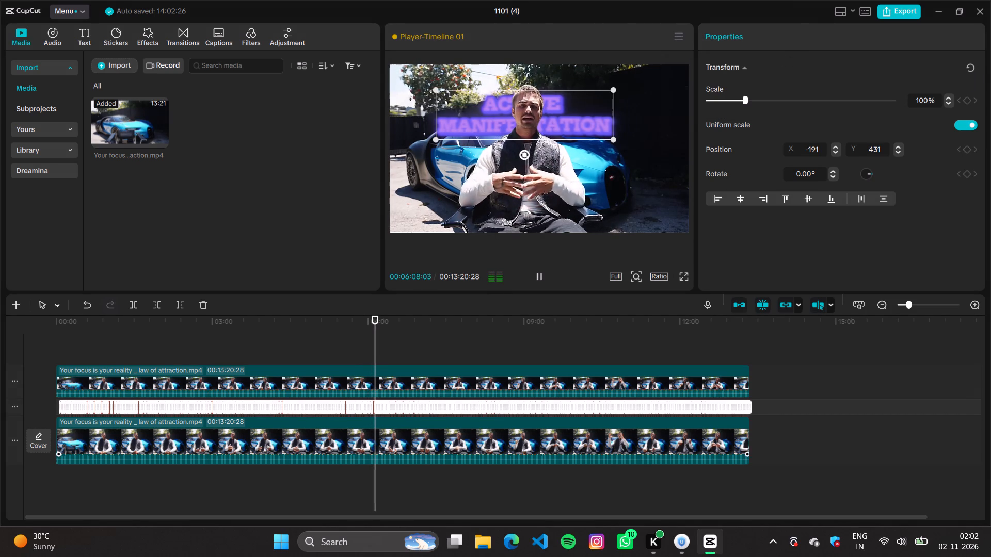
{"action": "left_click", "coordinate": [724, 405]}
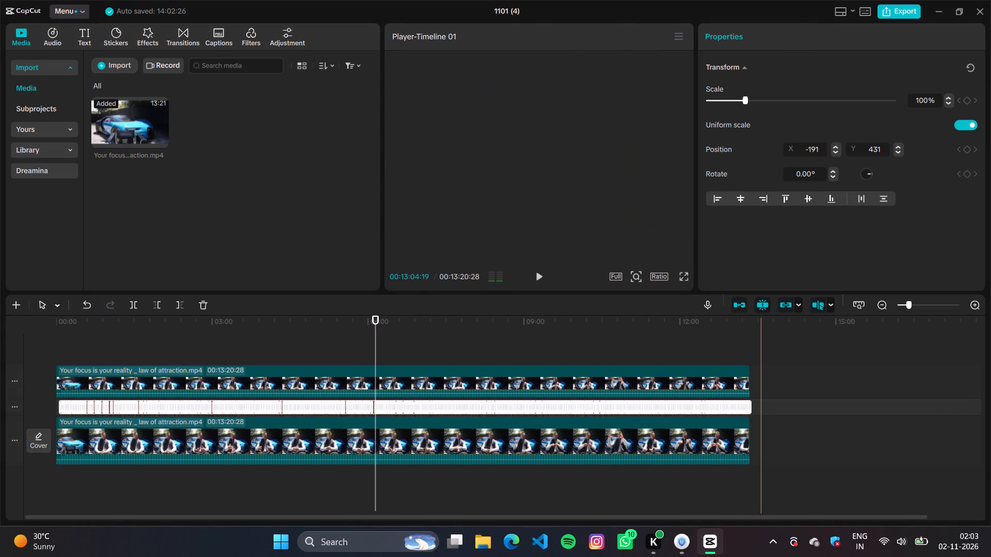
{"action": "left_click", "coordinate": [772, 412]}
Select individual captions at several points along the caption track to examine their text settings and available clip actions.
{"action": "left_click", "coordinate": [688, 403]}
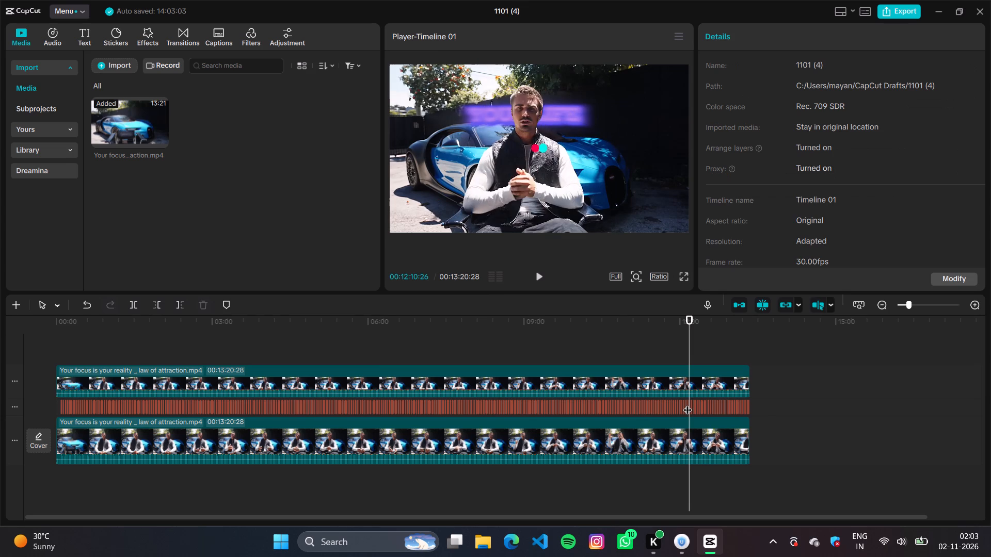
{"action": "left_click", "coordinate": [688, 403]}
{"action": "double_click", "coordinate": [689, 403]}
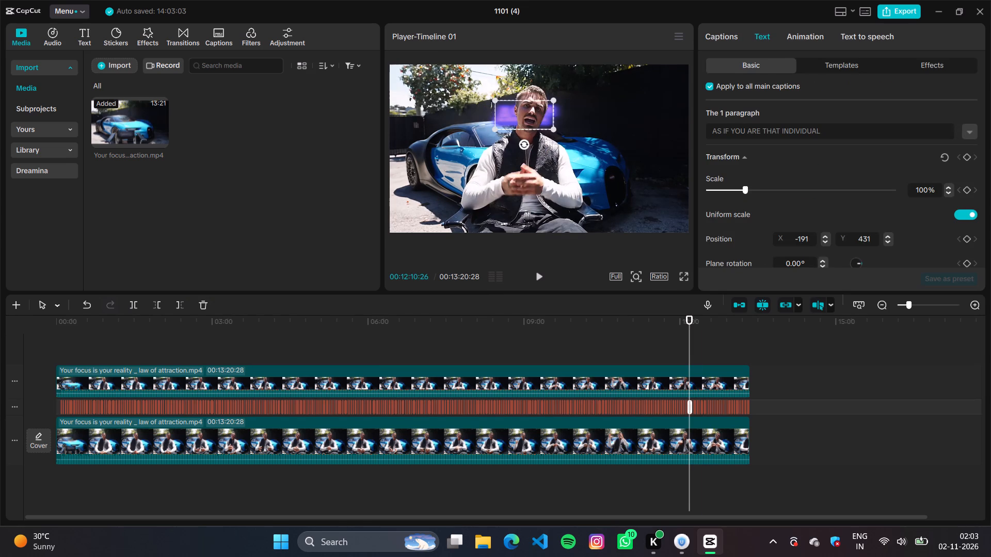
{"action": "left_click", "coordinate": [969, 134]}
{"action": "left_click", "coordinate": [969, 134]}
{"action": "double_click", "coordinate": [518, 406]}
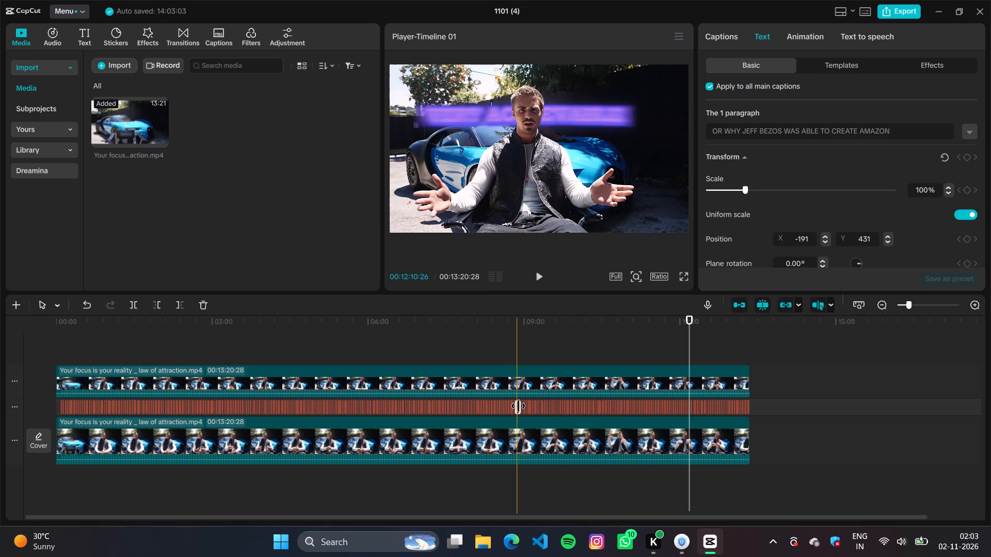
{"action": "triple_click", "coordinate": [518, 406]}
{"action": "triple_click", "coordinate": [518, 406]}
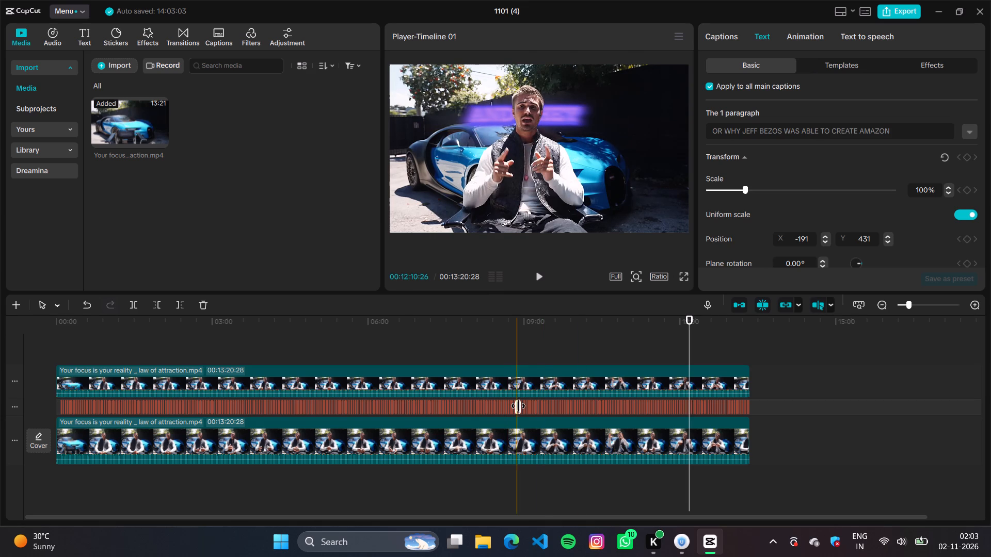
{"action": "triple_click", "coordinate": [518, 406]}
{"action": "right_click", "coordinate": [518, 406]}
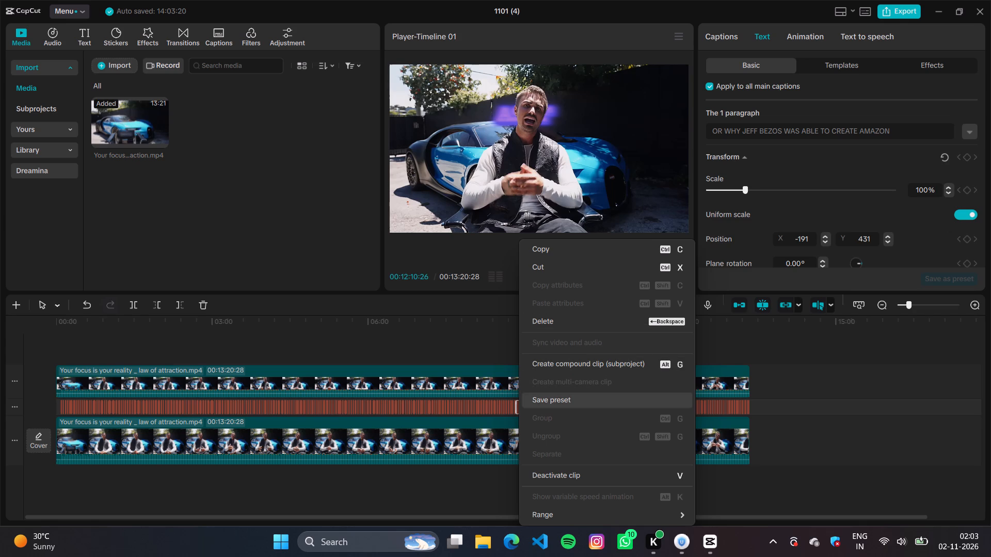
{"action": "left_click", "coordinate": [494, 408]}
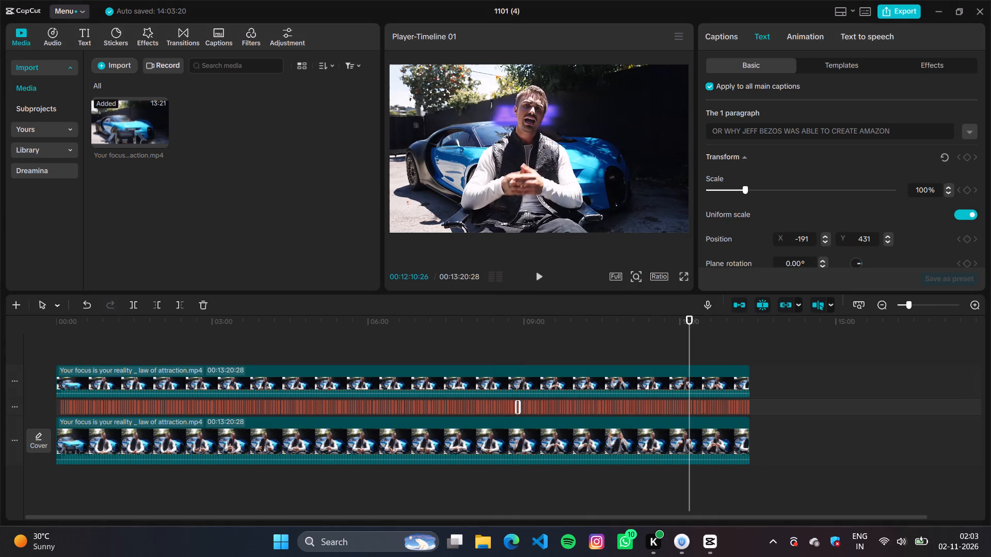
{"action": "triple_click", "coordinate": [494, 408]}
{"action": "left_click", "coordinate": [494, 408]}
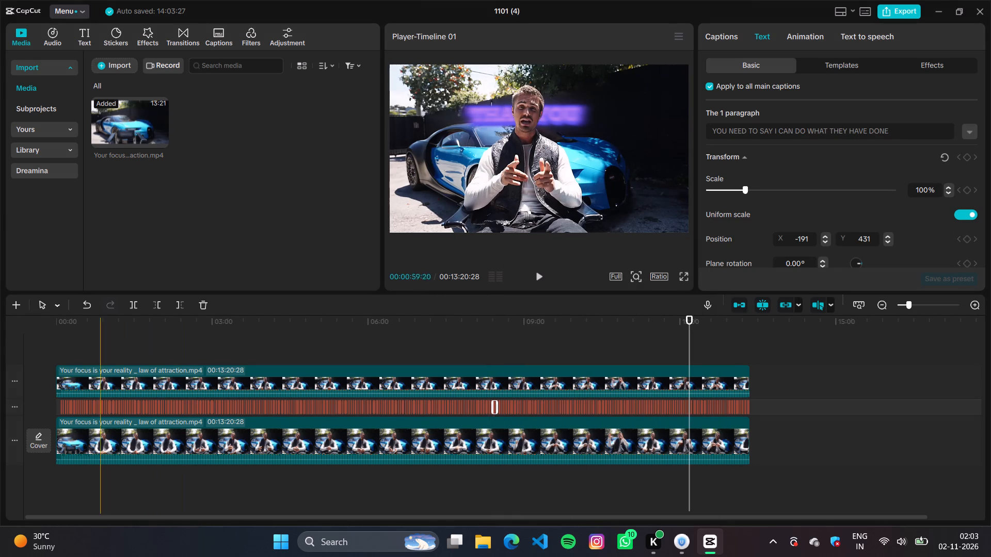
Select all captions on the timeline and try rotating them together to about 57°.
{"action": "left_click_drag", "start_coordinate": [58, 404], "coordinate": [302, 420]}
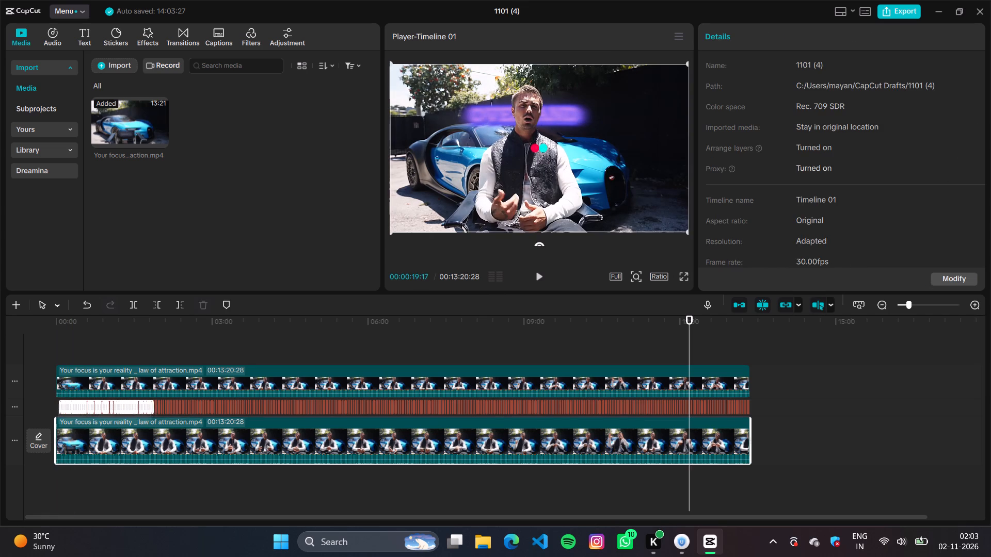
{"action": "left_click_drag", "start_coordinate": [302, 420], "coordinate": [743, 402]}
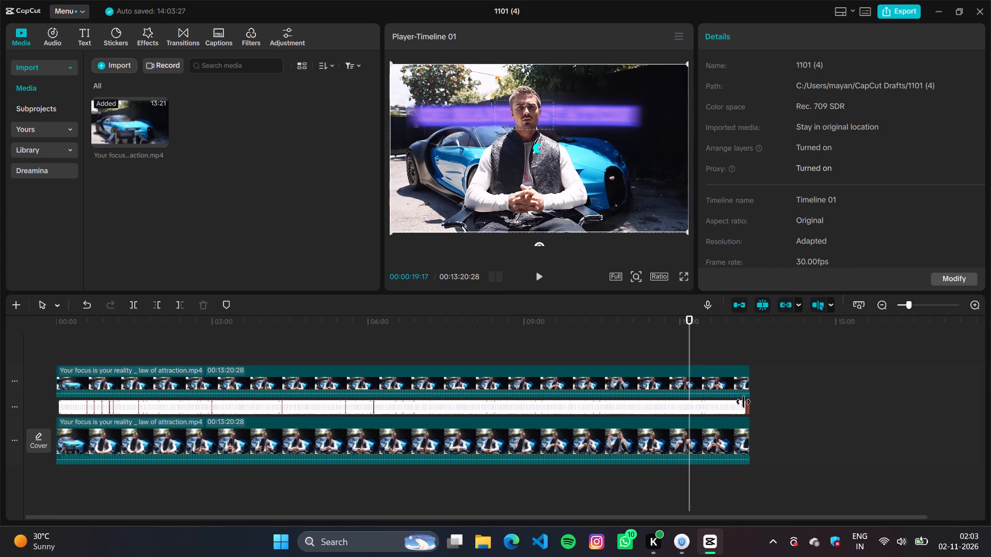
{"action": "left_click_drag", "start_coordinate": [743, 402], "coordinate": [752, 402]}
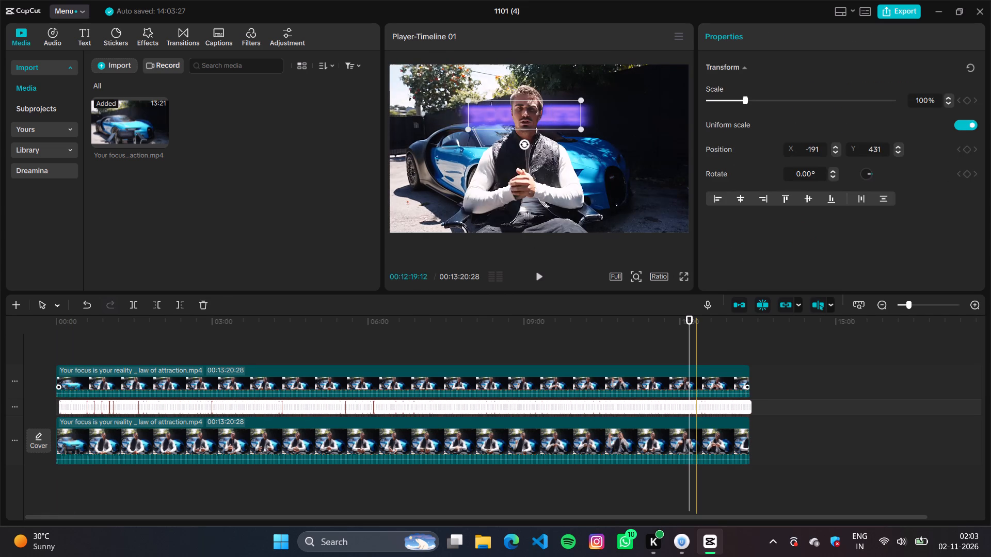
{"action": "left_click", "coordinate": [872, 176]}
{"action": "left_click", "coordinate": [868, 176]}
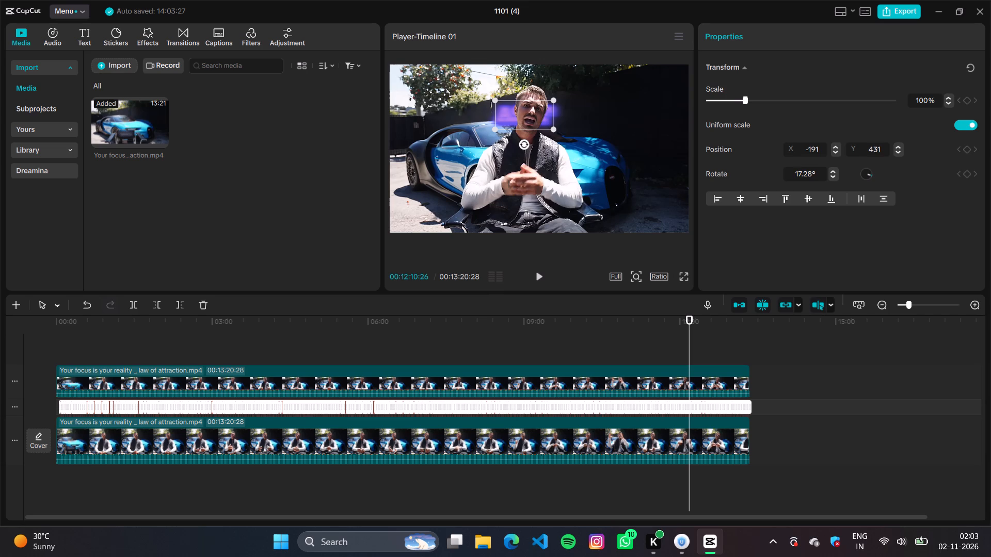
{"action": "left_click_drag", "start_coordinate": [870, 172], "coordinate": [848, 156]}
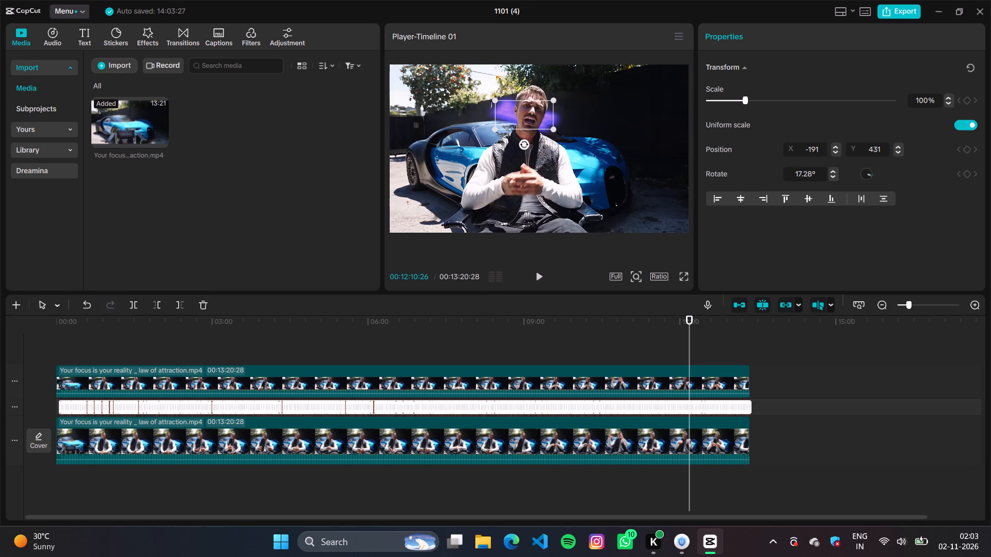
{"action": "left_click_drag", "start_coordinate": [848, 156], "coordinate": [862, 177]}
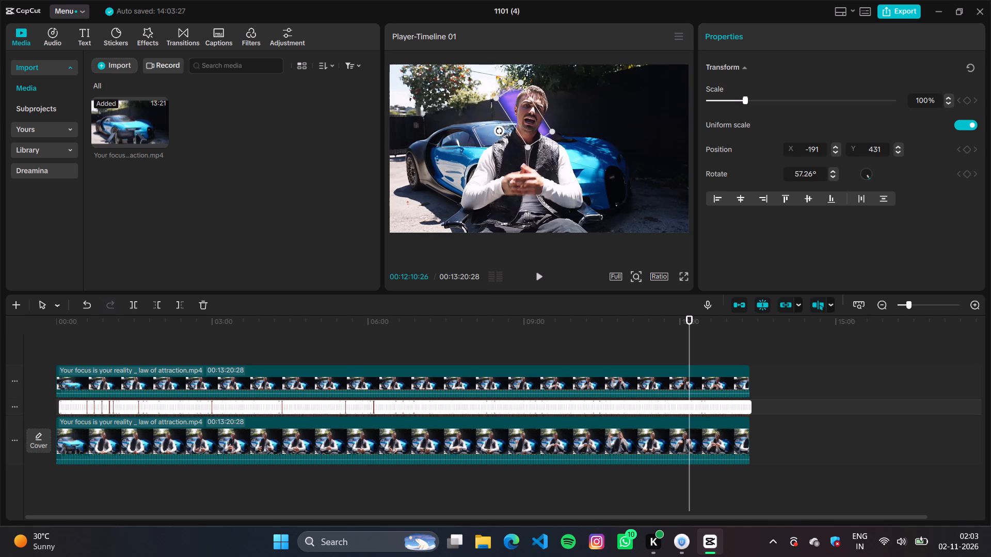
Reset the transform of all selected captions to position 0, 0 with no rotation.
{"action": "left_click", "coordinate": [968, 70]}
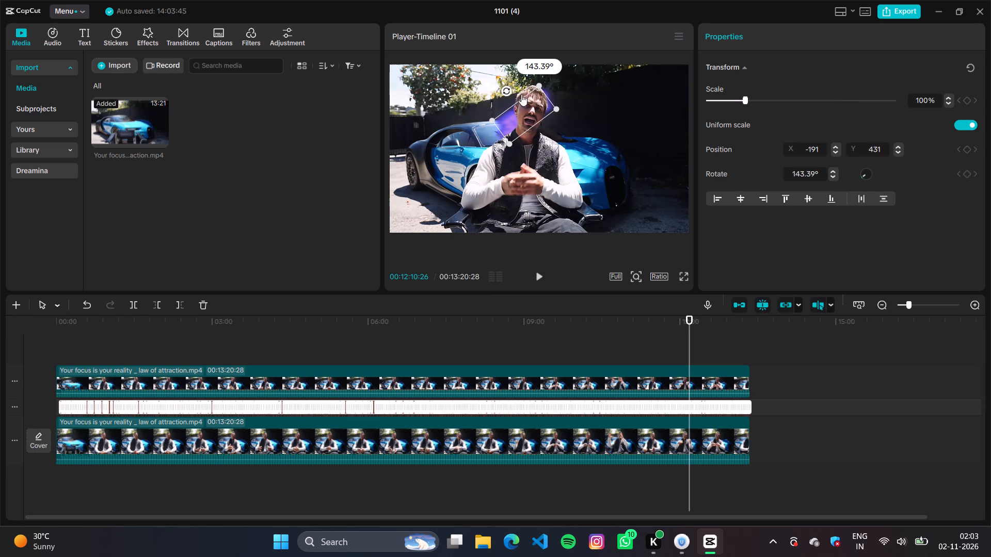
{"action": "left_click", "coordinate": [505, 87]}
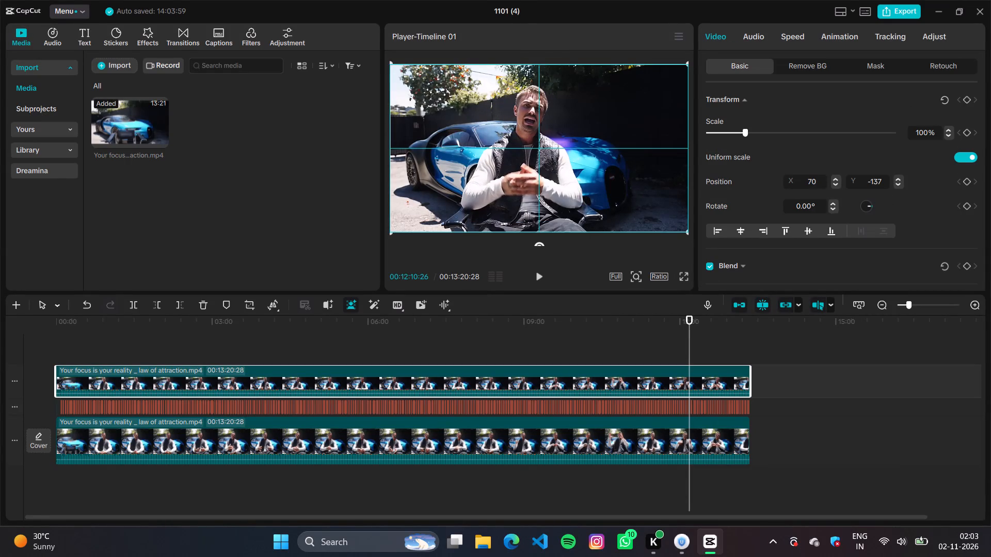
Select a caption near the end of the caption track and open its text templates.
{"action": "left_click", "coordinate": [726, 407]}
{"action": "left_click", "coordinate": [723, 402]}
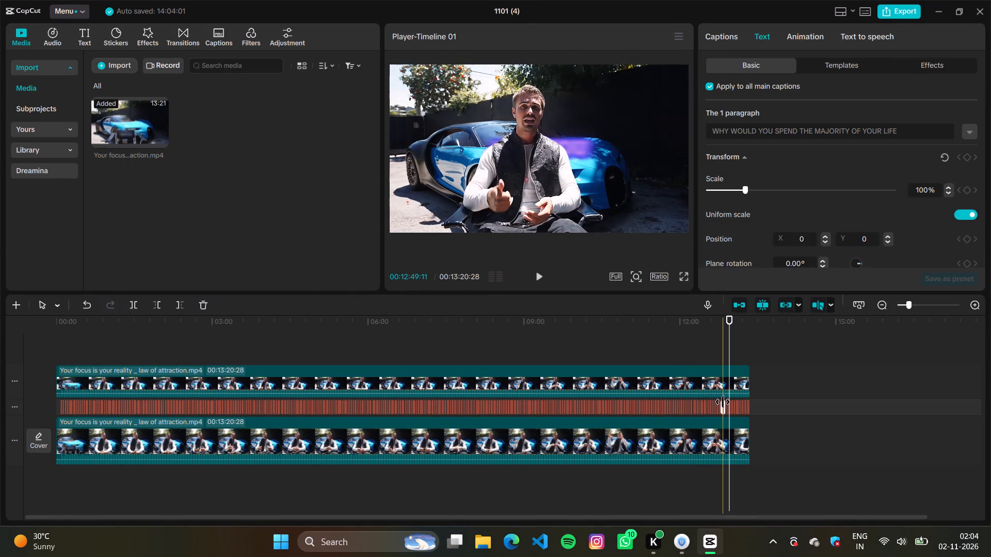
{"action": "left_click", "coordinate": [847, 66]}
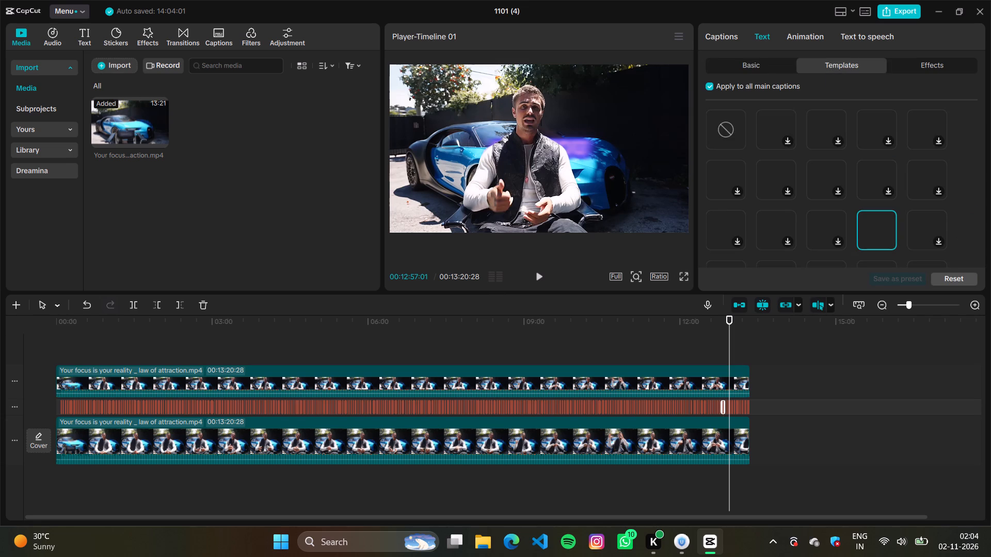
Remove the text template from all main captions and play back the video from about 11:17 to check them.
{"action": "left_click", "coordinate": [725, 123]}
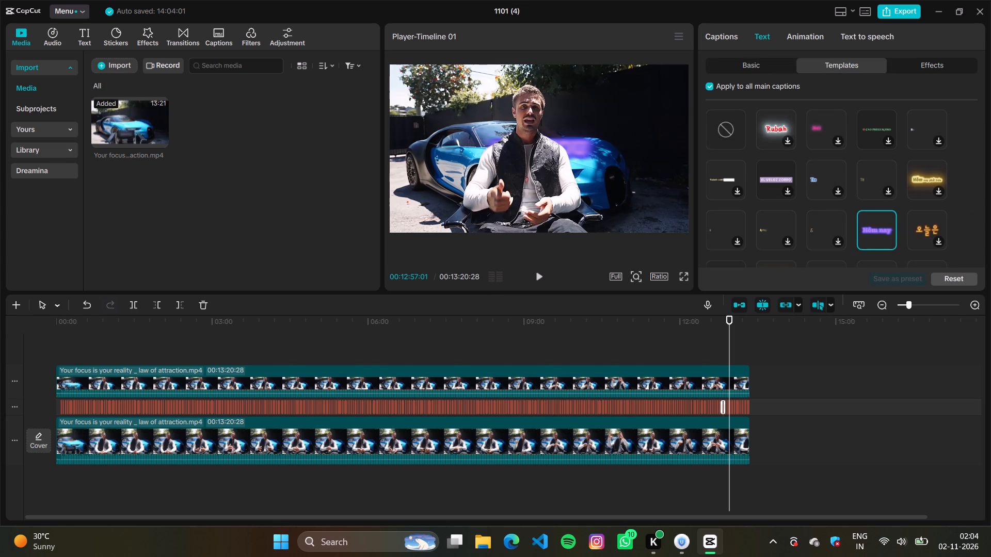
{"action": "left_click", "coordinate": [653, 364]}
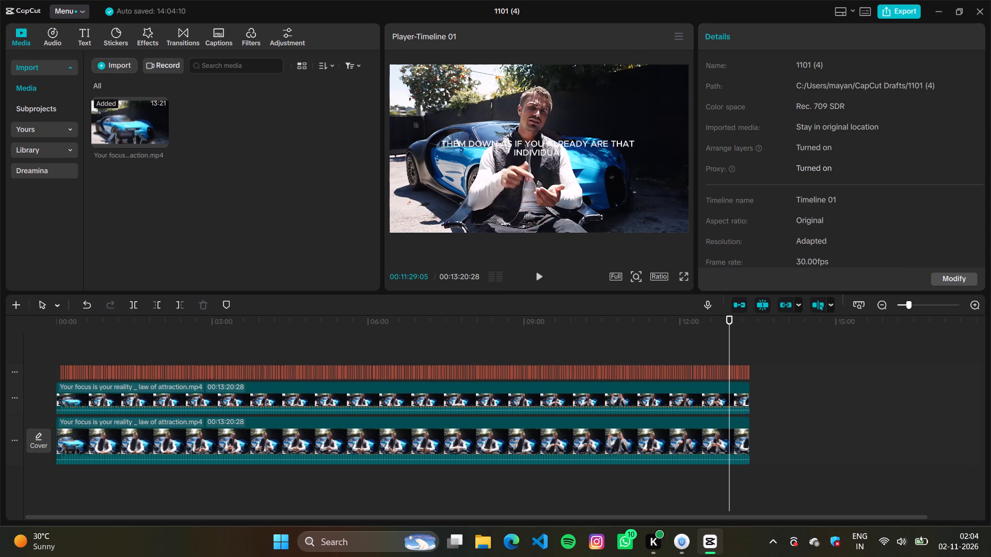
{"action": "left_click", "coordinate": [641, 341]}
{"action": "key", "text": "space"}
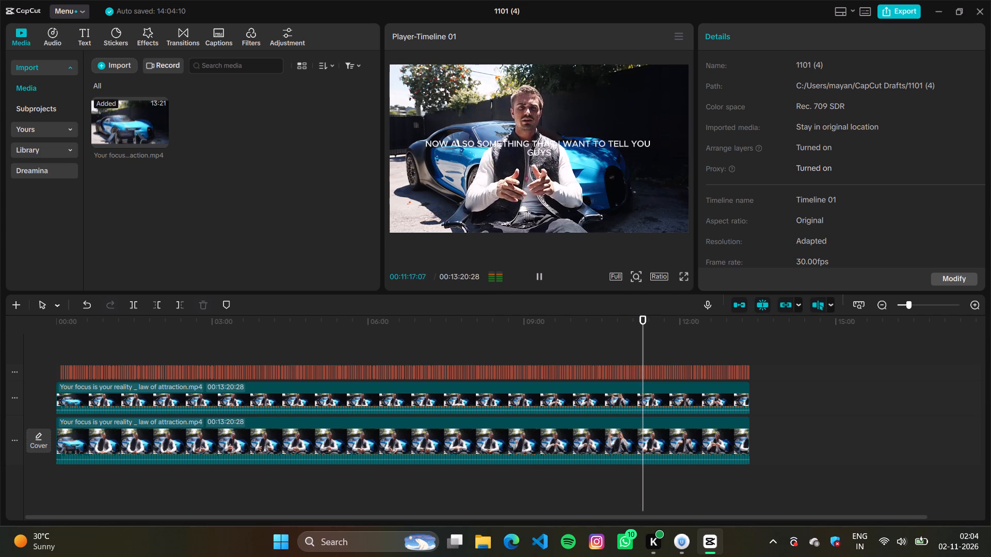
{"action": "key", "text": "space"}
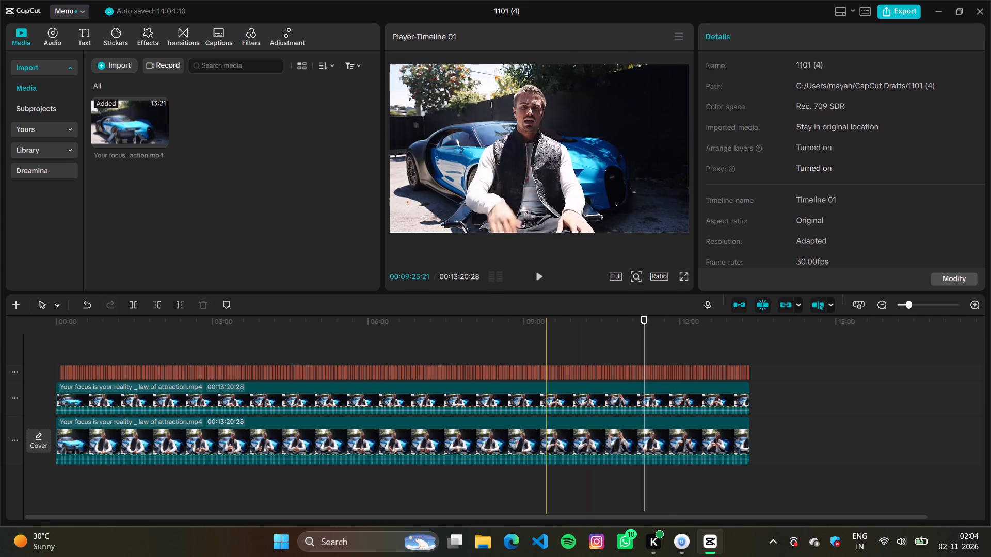
Select all the captions on the caption track and set their font to でらすこ.
{"action": "left_click_drag", "start_coordinate": [763, 374], "coordinate": [0, 392]}
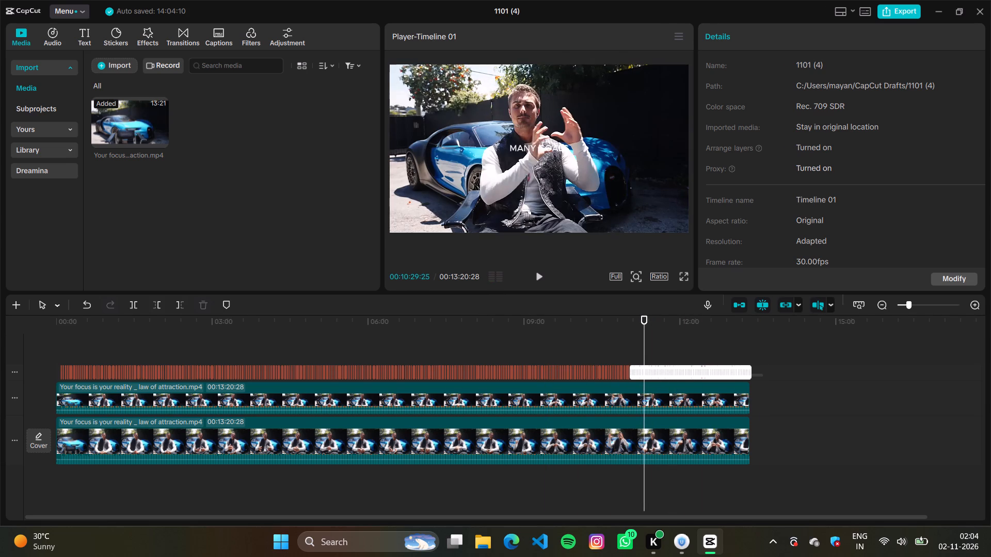
{"action": "left_click_drag", "start_coordinate": [0, 392], "coordinate": [25, 357]}
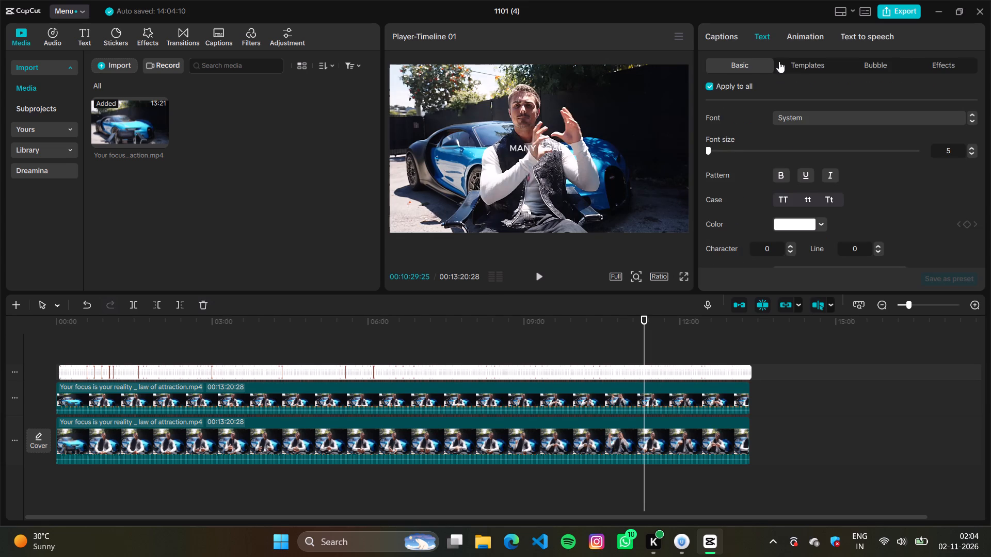
{"action": "left_click", "coordinate": [971, 120]}
{"action": "left_click", "coordinate": [973, 121]}
{"action": "left_click", "coordinate": [938, 118]}
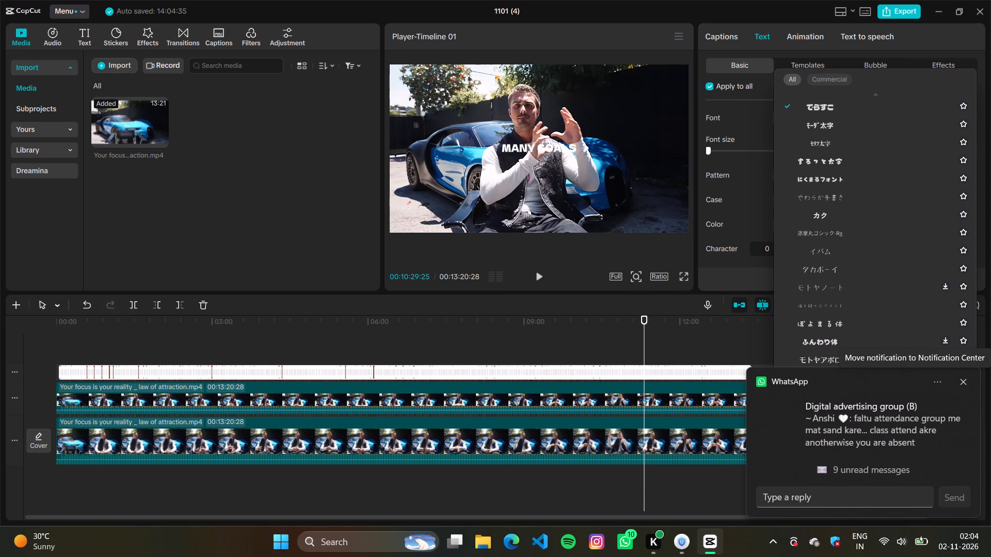
{"action": "left_click", "coordinate": [835, 108]}
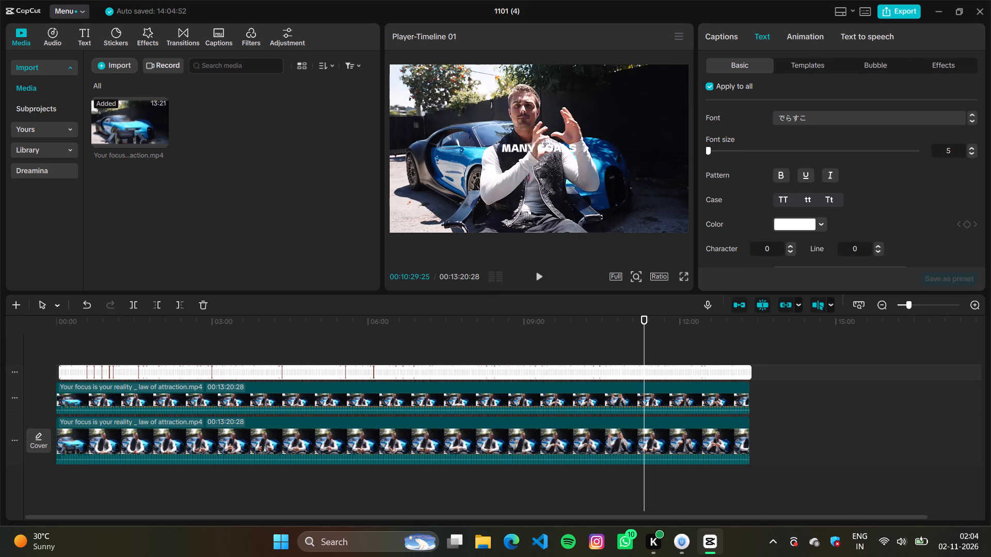
Make the text of all selected captions bold and uppercase.
{"action": "left_click", "coordinate": [779, 173]}
{"action": "left_click", "coordinate": [782, 198]}
Try a font size of 32 on all selected captions, and reduce it to 20.
{"action": "left_click", "coordinate": [728, 152]}
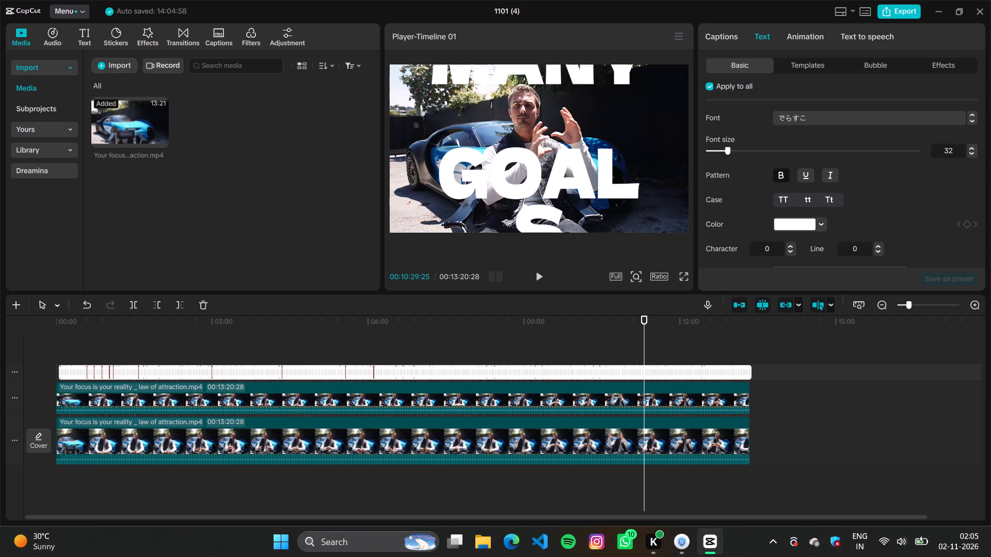
{"action": "left_click", "coordinate": [719, 152]}
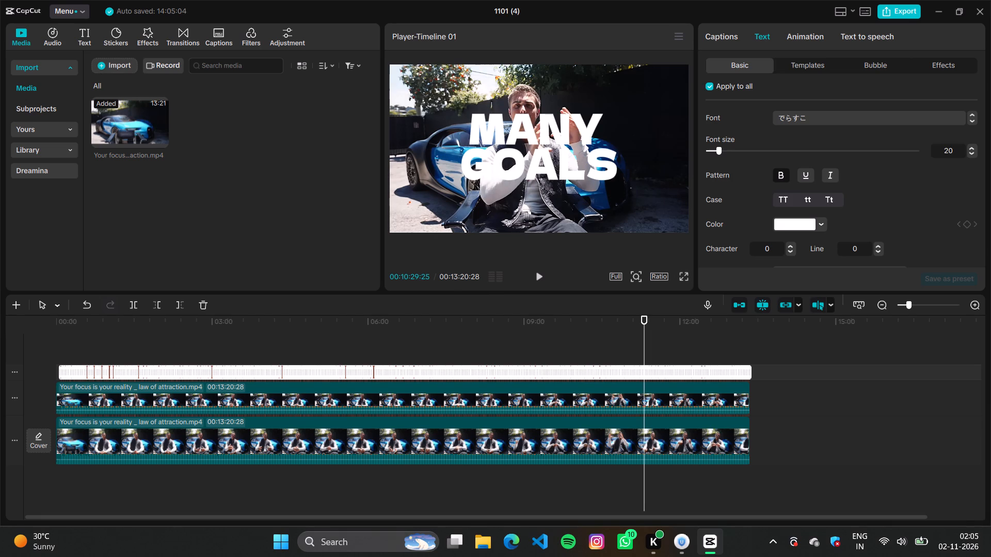
Set the font size of all captions to 15.
{"action": "left_click_drag", "start_coordinate": [720, 149], "coordinate": [722, 149]}
{"action": "left_click_drag", "start_coordinate": [722, 149], "coordinate": [726, 153]}
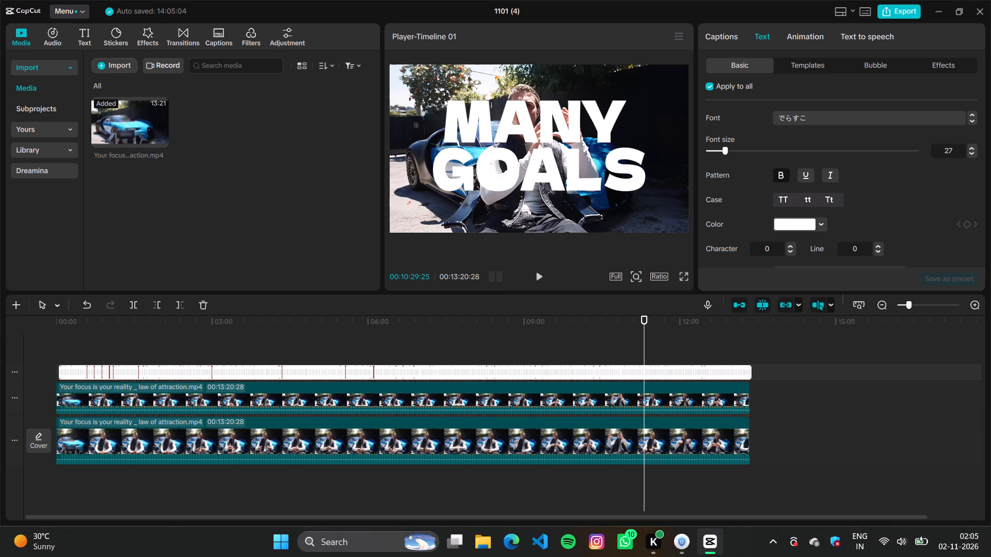
{"action": "left_click_drag", "start_coordinate": [726, 153], "coordinate": [715, 153]}
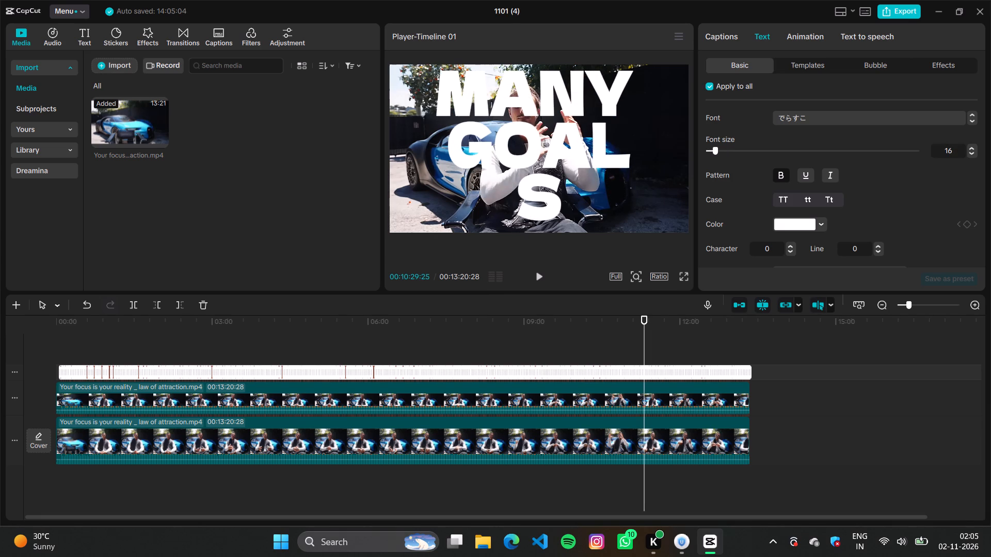
{"action": "left_click_drag", "start_coordinate": [715, 153], "coordinate": [716, 153]}
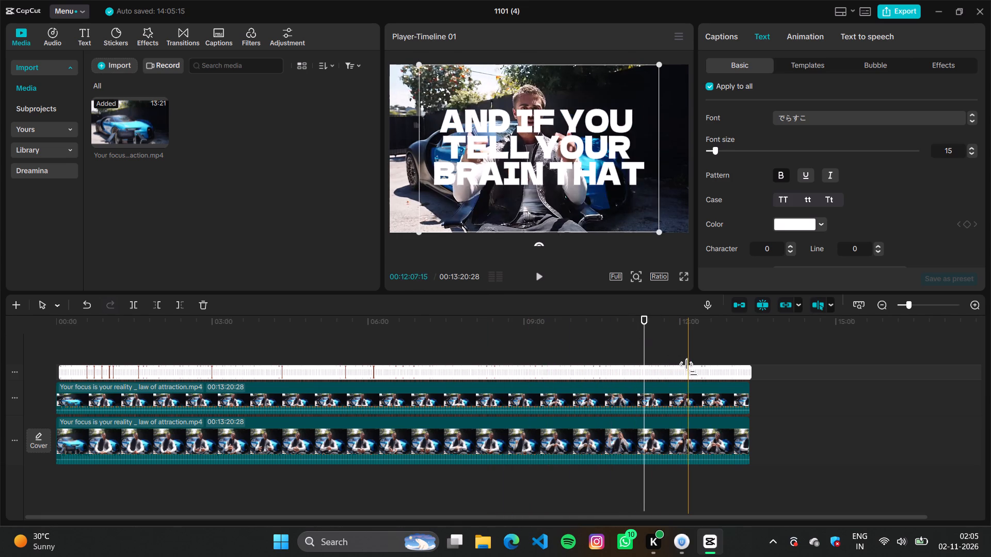
Browse the text templates available for the captions to find a suitable style.
{"action": "left_click", "coordinate": [808, 66]}
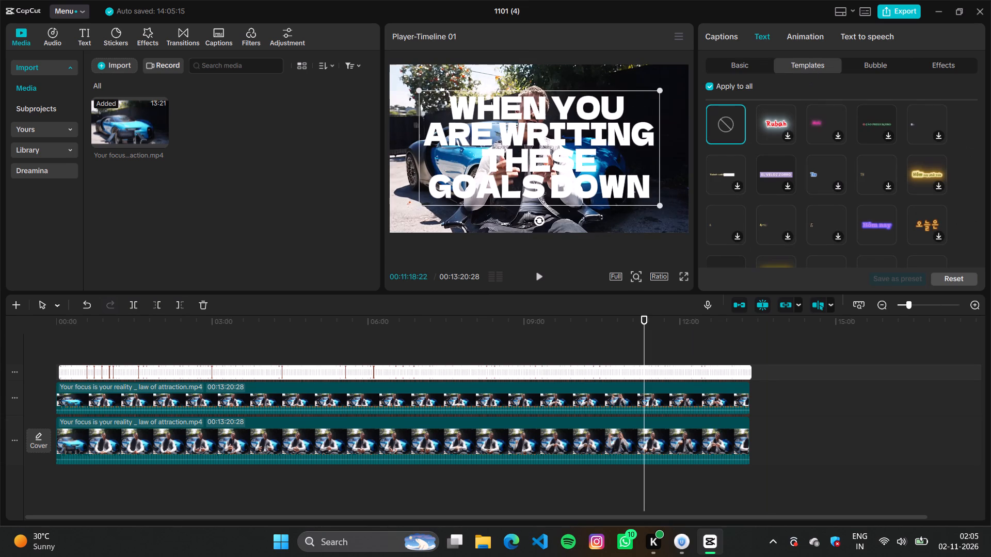
{"action": "scroll", "coordinate": [840, 187], "scroll_direction": "down", "scroll_amount": 3}
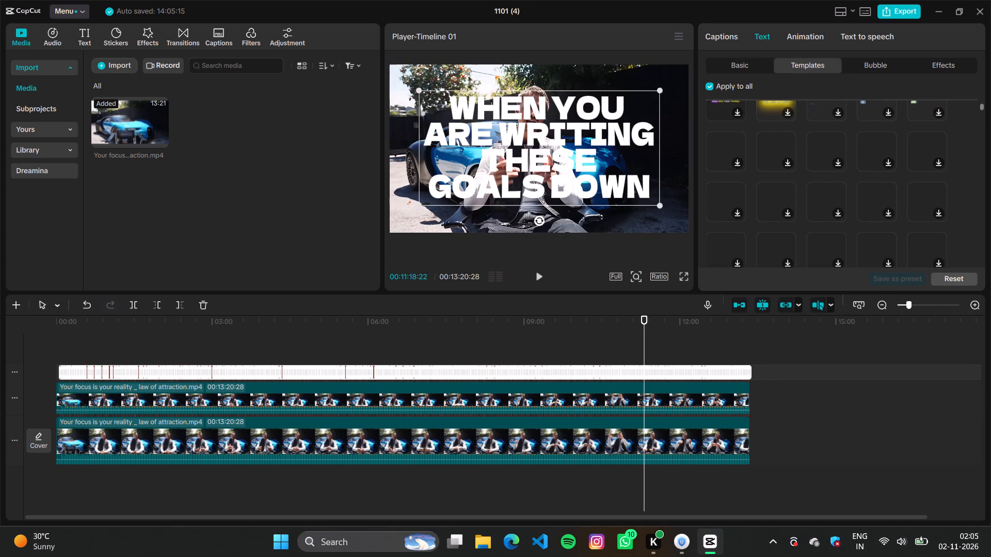
{"action": "scroll", "coordinate": [840, 187], "scroll_direction": "down", "scroll_amount": 2}
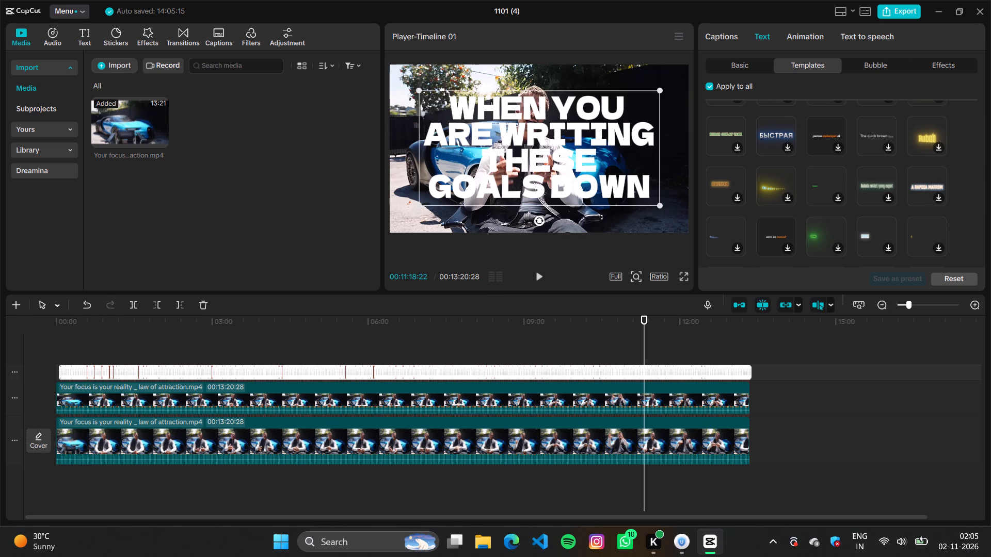
{"action": "scroll", "coordinate": [877, 136], "scroll_direction": "down", "scroll_amount": 2}
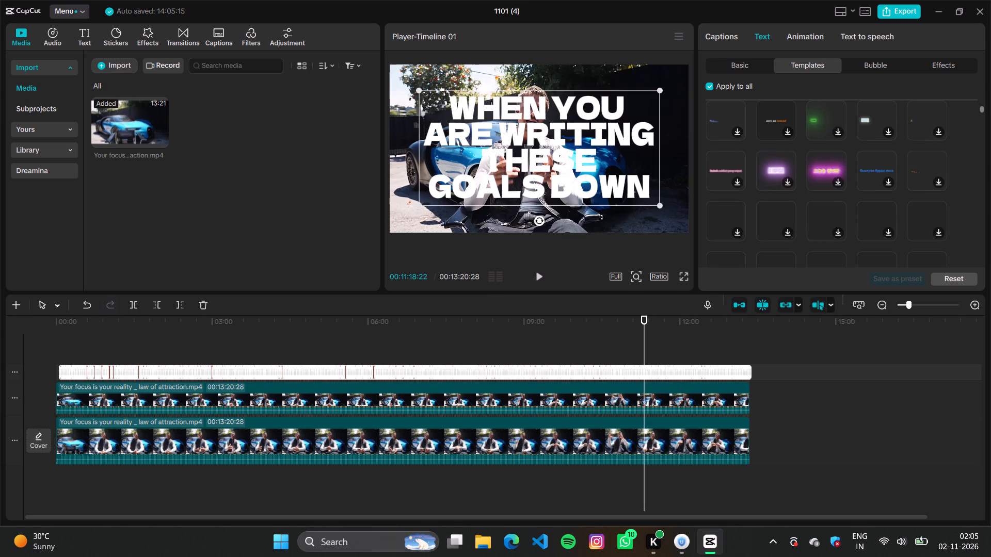
{"action": "scroll", "coordinate": [851, 163], "scroll_direction": "down", "scroll_amount": 3}
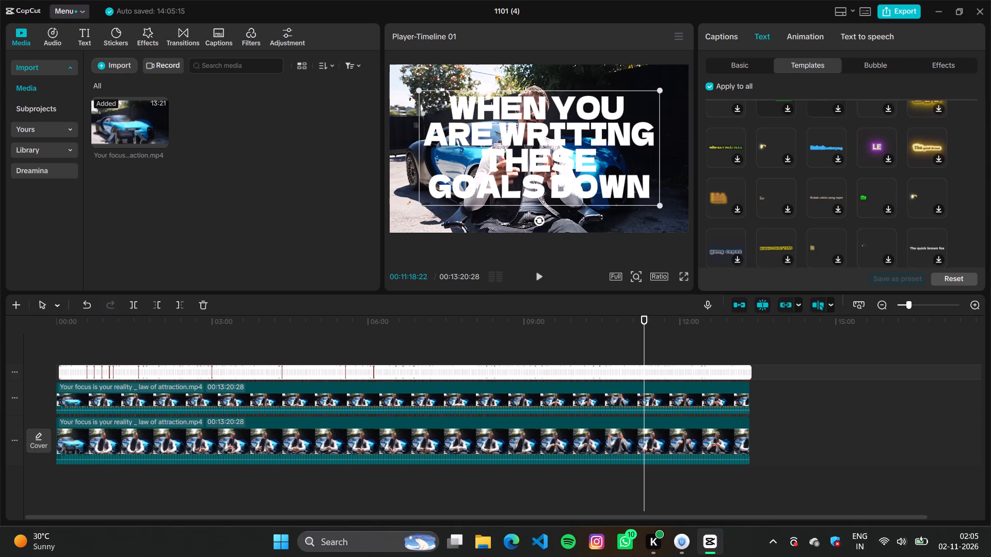
{"action": "scroll", "coordinate": [852, 166], "scroll_direction": "down", "scroll_amount": 4}
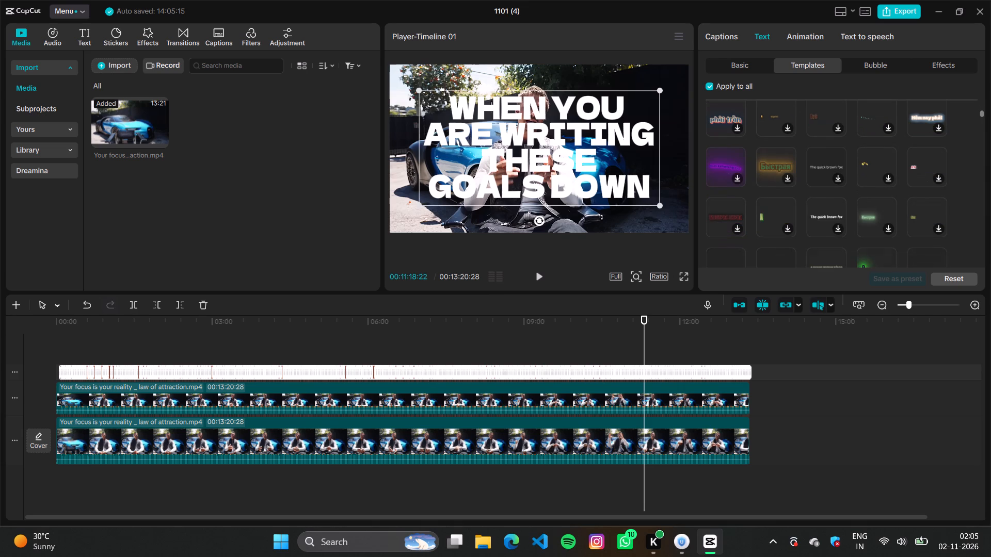
{"action": "scroll", "coordinate": [852, 166], "scroll_direction": "down", "scroll_amount": 6}
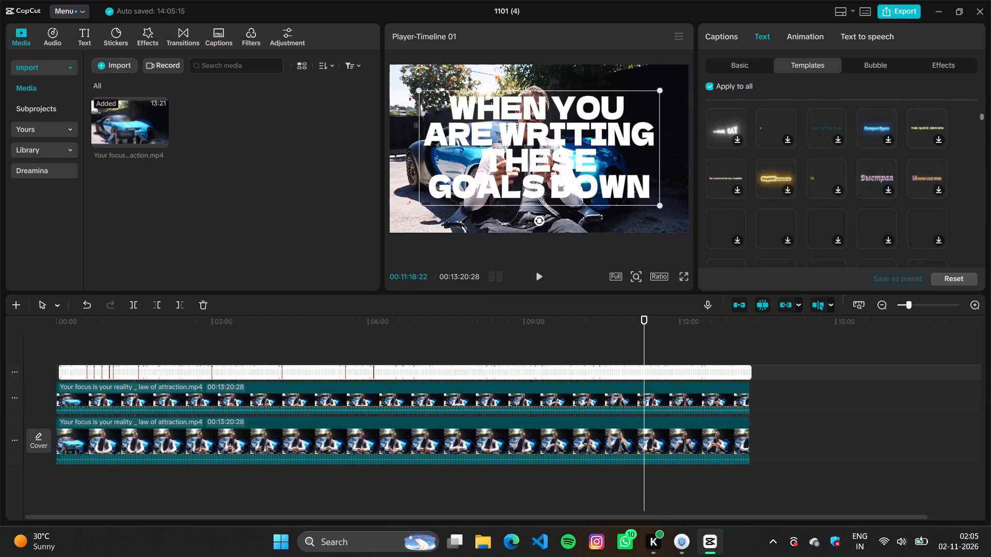
{"action": "scroll", "coordinate": [852, 166], "scroll_direction": "down", "scroll_amount": 3}
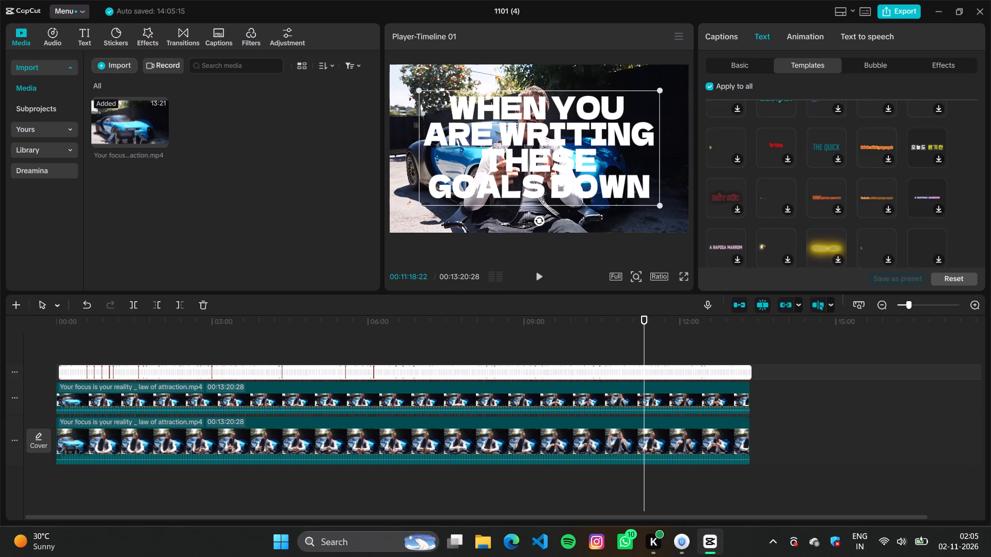
{"action": "scroll", "coordinate": [852, 166], "scroll_direction": "down", "scroll_amount": 2}
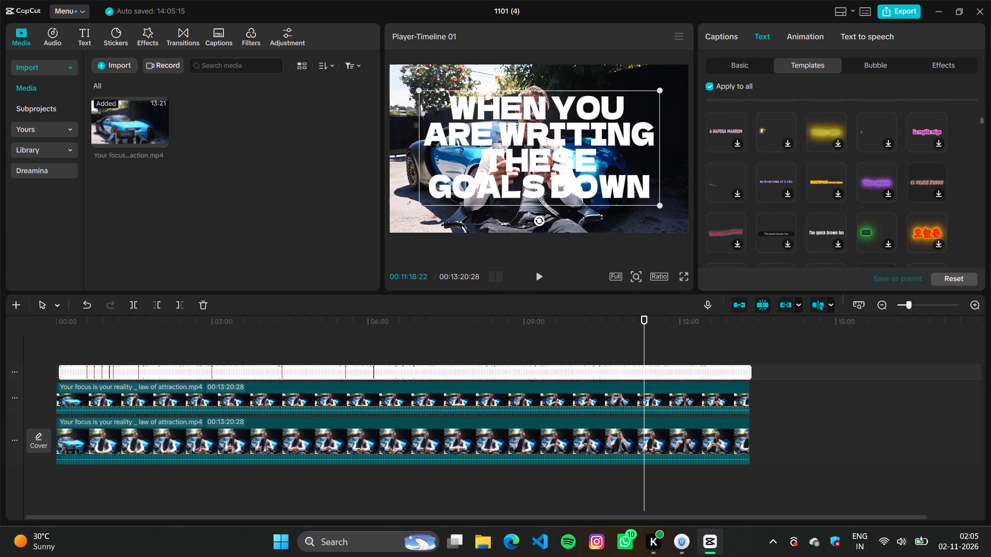
{"action": "scroll", "coordinate": [852, 166], "scroll_direction": "down", "scroll_amount": 6}
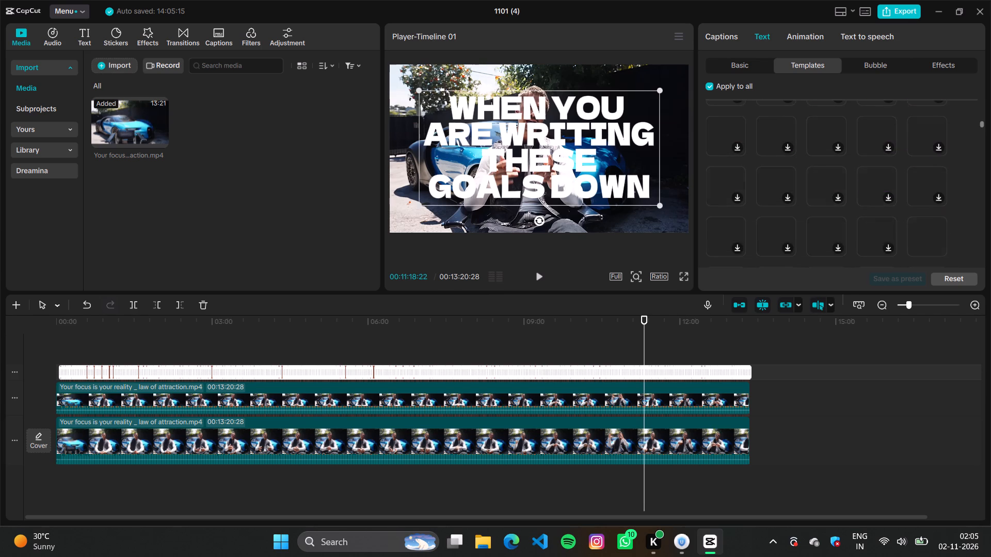
{"action": "scroll", "coordinate": [852, 166], "scroll_direction": "down", "scroll_amount": 5}
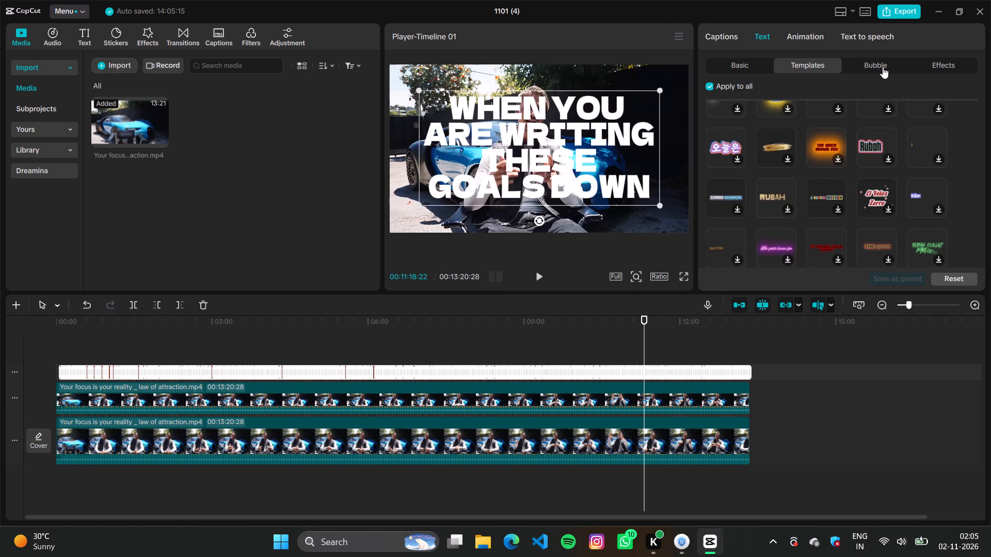
Look through the text effects available for the captions.
{"action": "left_click", "coordinate": [931, 68]}
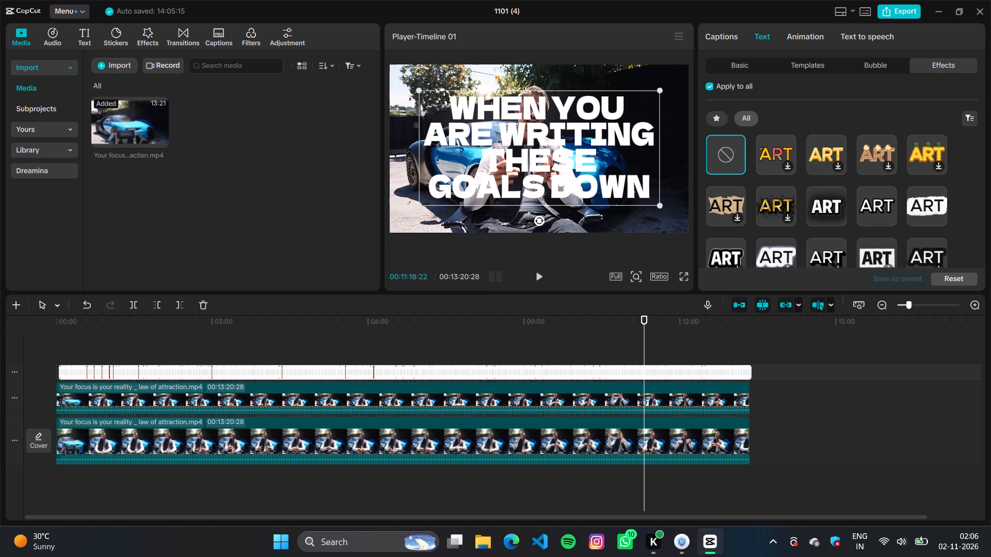
{"action": "scroll", "coordinate": [856, 192], "scroll_direction": "down", "scroll_amount": 3}
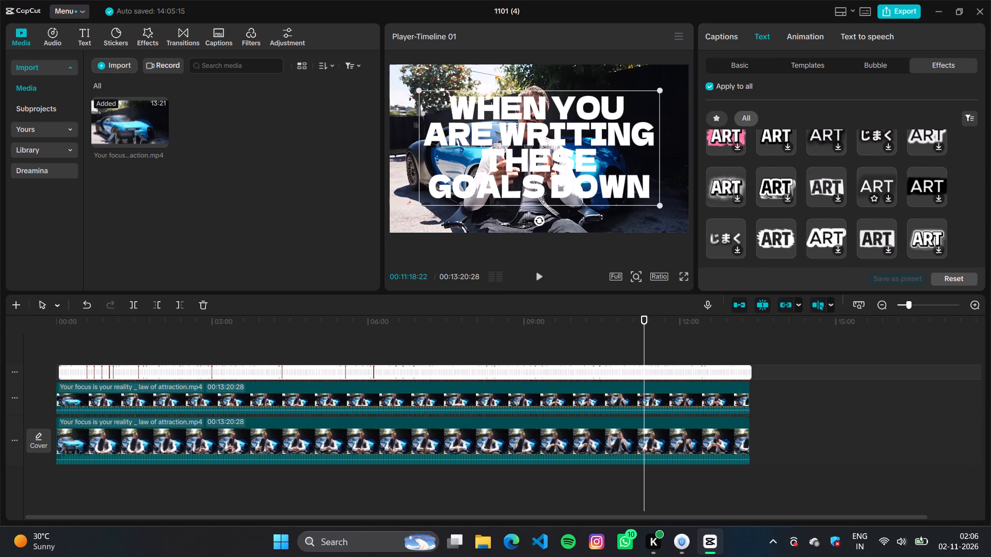
{"action": "scroll", "coordinate": [825, 191], "scroll_direction": "down", "scroll_amount": 3}
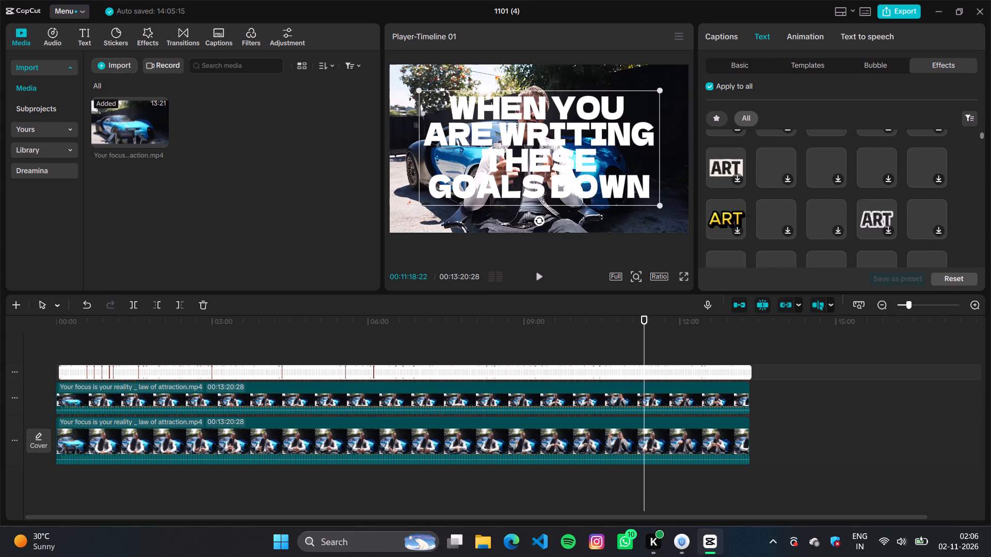
{"action": "scroll", "coordinate": [825, 191], "scroll_direction": "down", "scroll_amount": 2}
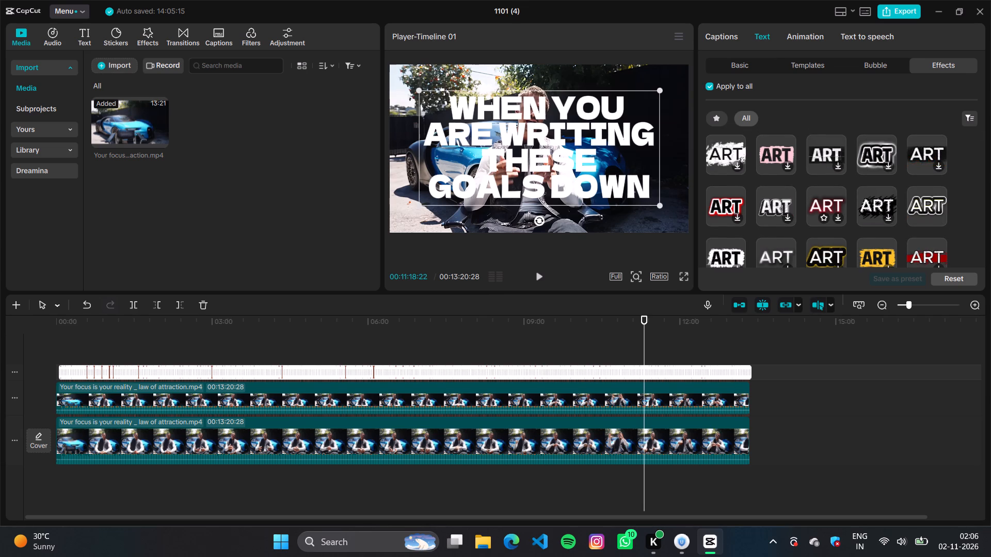
{"action": "scroll", "coordinate": [825, 191], "scroll_direction": "down", "scroll_amount": 2}
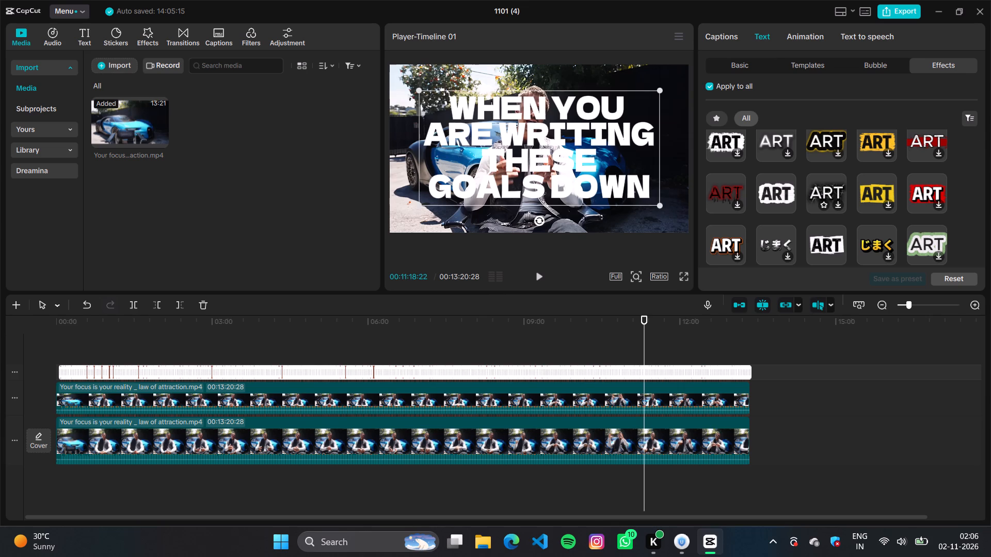
{"action": "scroll", "coordinate": [833, 193], "scroll_direction": "down", "scroll_amount": 3}
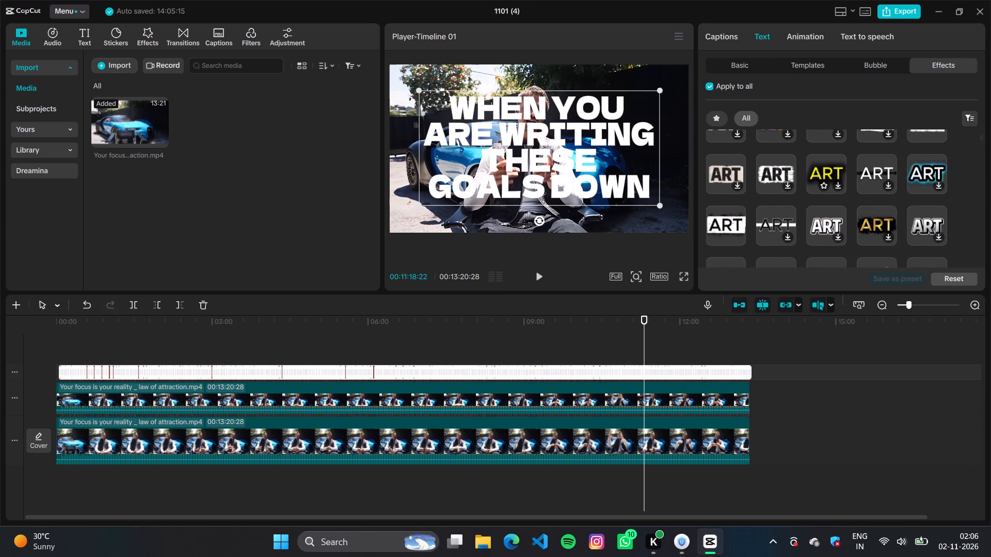
{"action": "scroll", "coordinate": [833, 193], "scroll_direction": "down", "scroll_amount": 3}
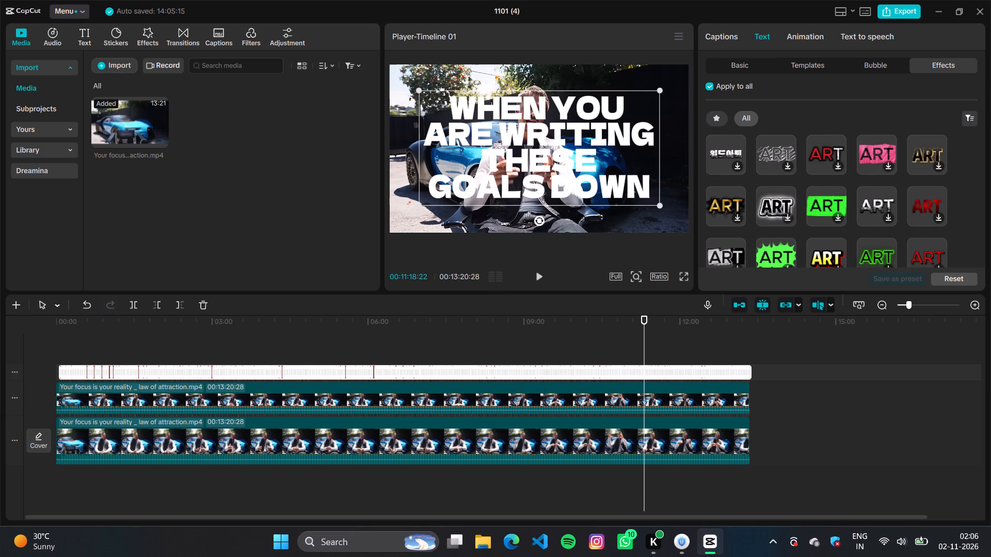
Apply the Slight Stretch caption animation to all selected captions and stop its preview.
{"action": "left_click", "coordinate": [809, 41]}
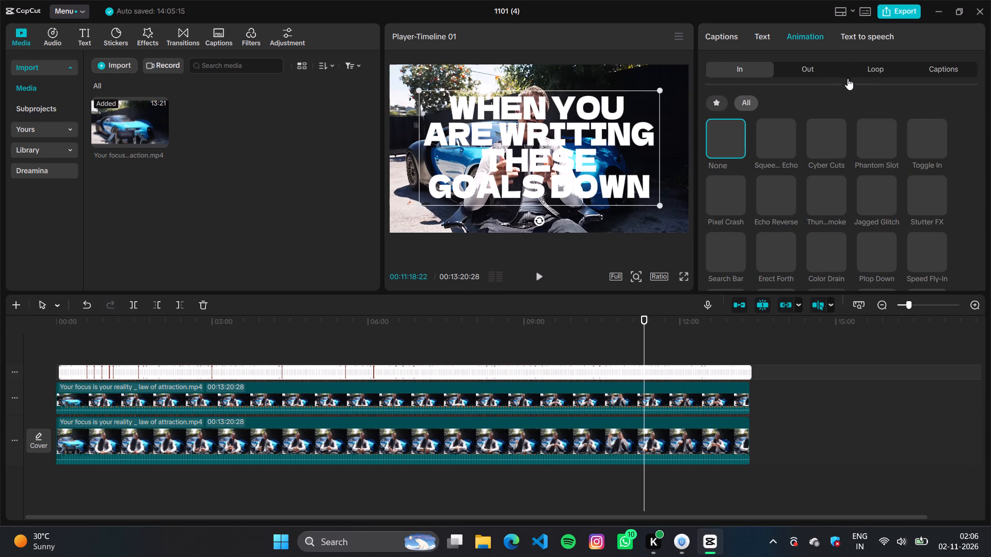
{"action": "left_click", "coordinate": [937, 73]}
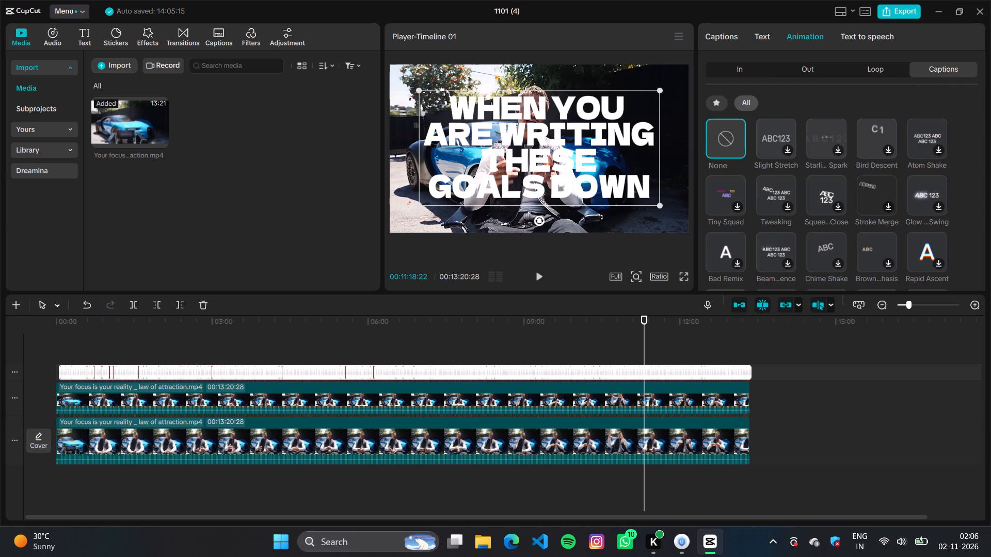
{"action": "left_click", "coordinate": [736, 64]}
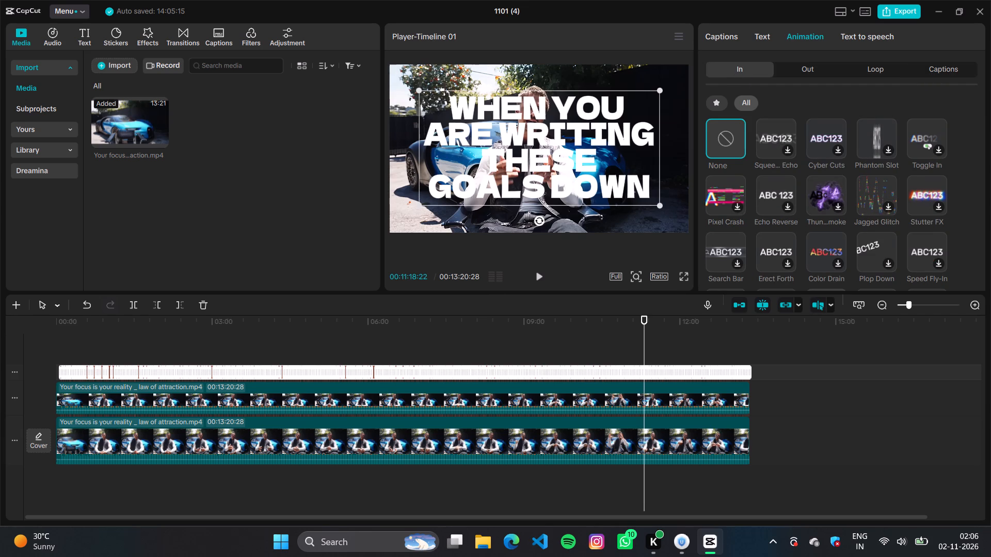
{"action": "left_click", "coordinate": [945, 68]}
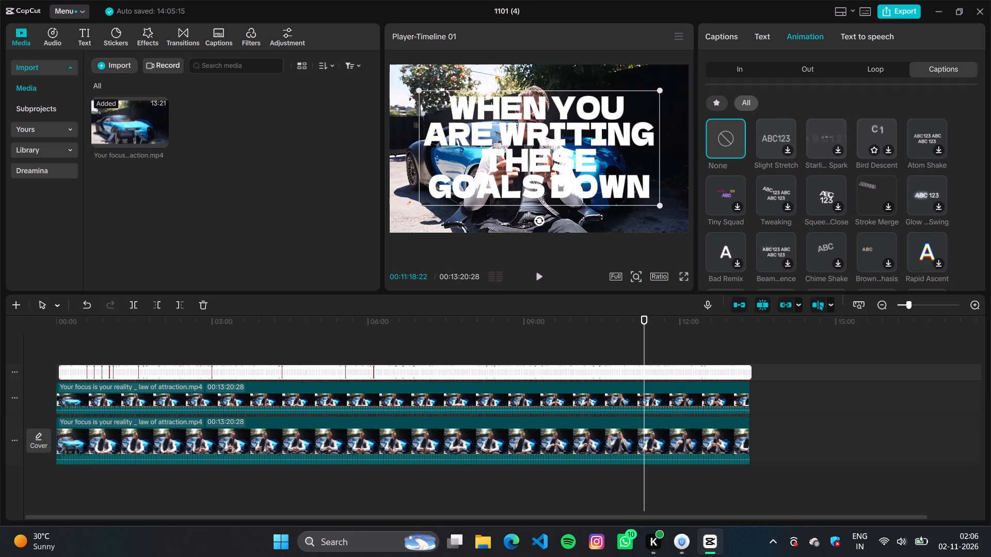
{"action": "left_click", "coordinate": [789, 149]}
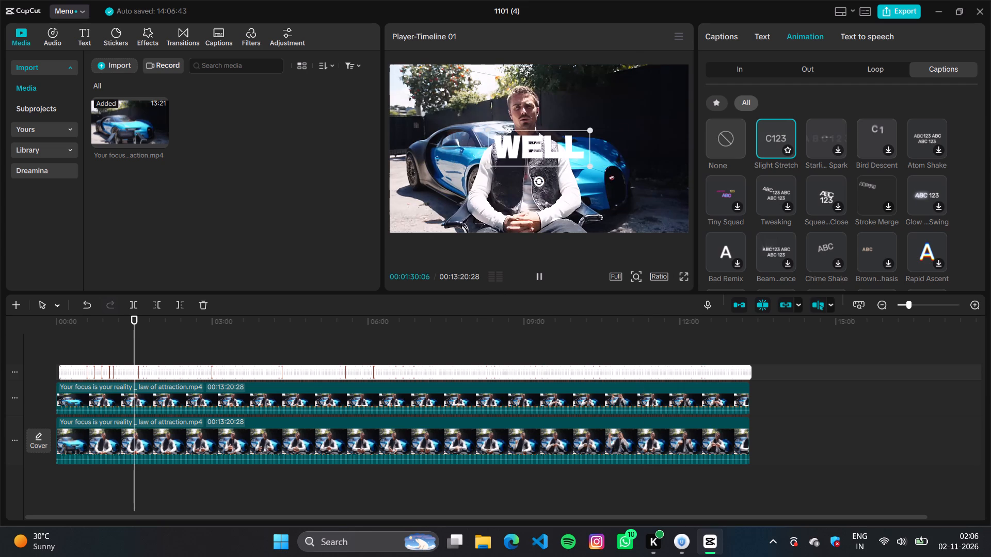
{"action": "left_click", "coordinate": [788, 148]}
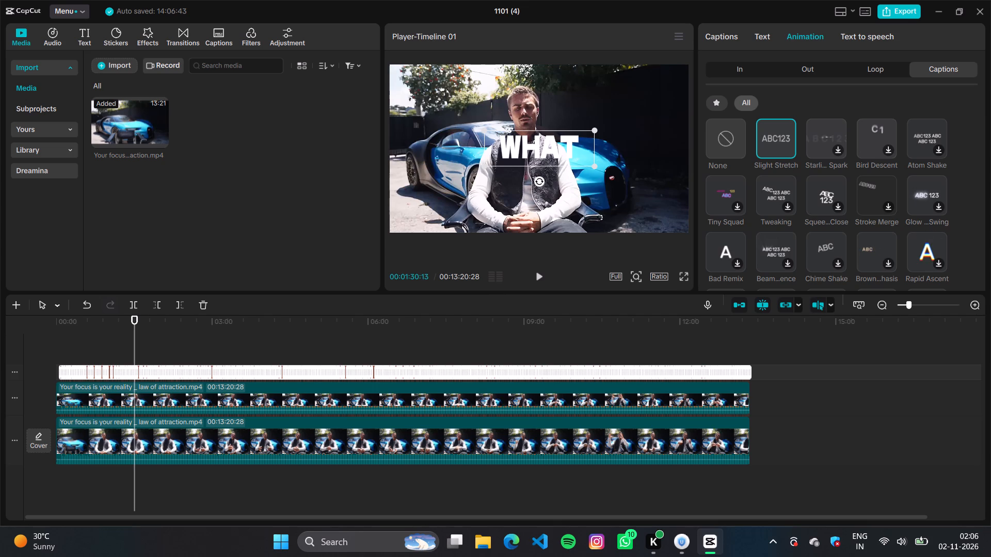
Browse the remaining caption animations down to the end of the collection.
{"action": "scroll", "coordinate": [853, 198], "scroll_direction": "down", "scroll_amount": 1}
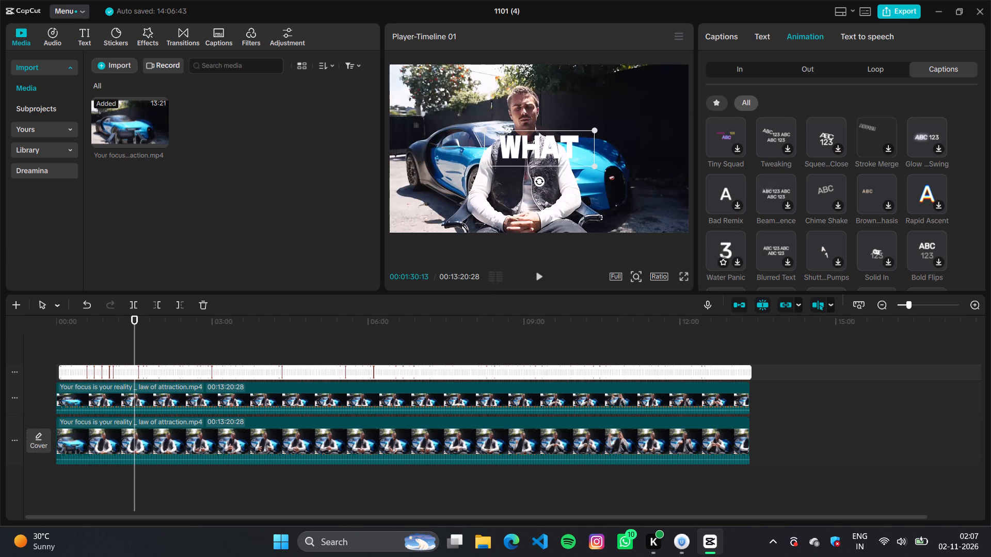
{"action": "scroll", "coordinate": [814, 223], "scroll_direction": "up", "scroll_amount": 2}
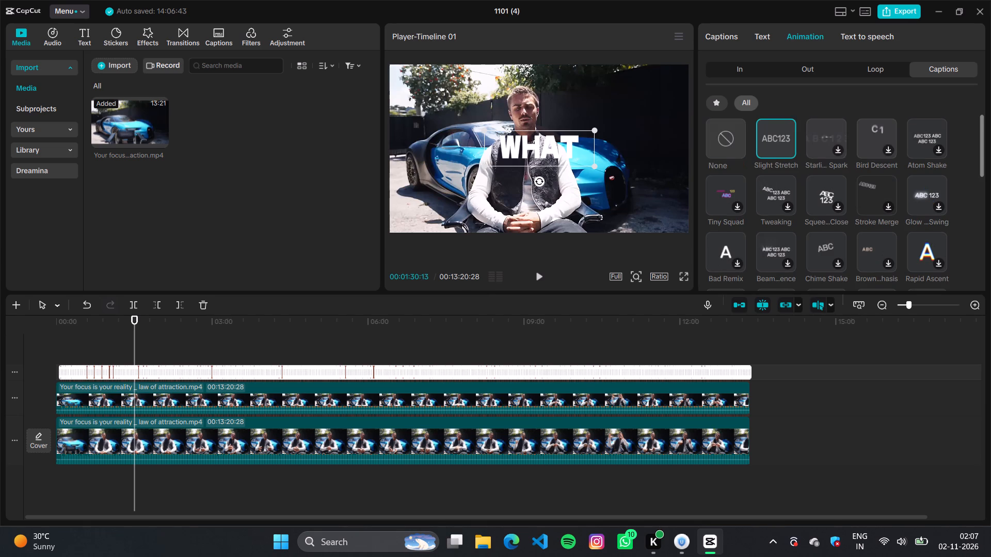
{"action": "scroll", "coordinate": [814, 223], "scroll_direction": "down", "scroll_amount": 1}
{"action": "scroll", "coordinate": [880, 243], "scroll_direction": "down", "scroll_amount": 1}
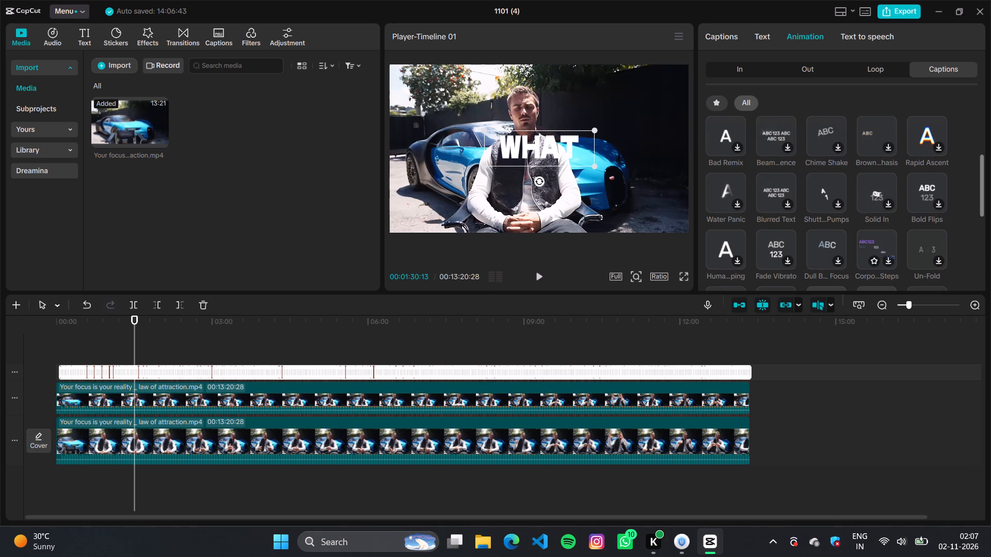
{"action": "scroll", "coordinate": [784, 240], "scroll_direction": "down", "scroll_amount": 3}
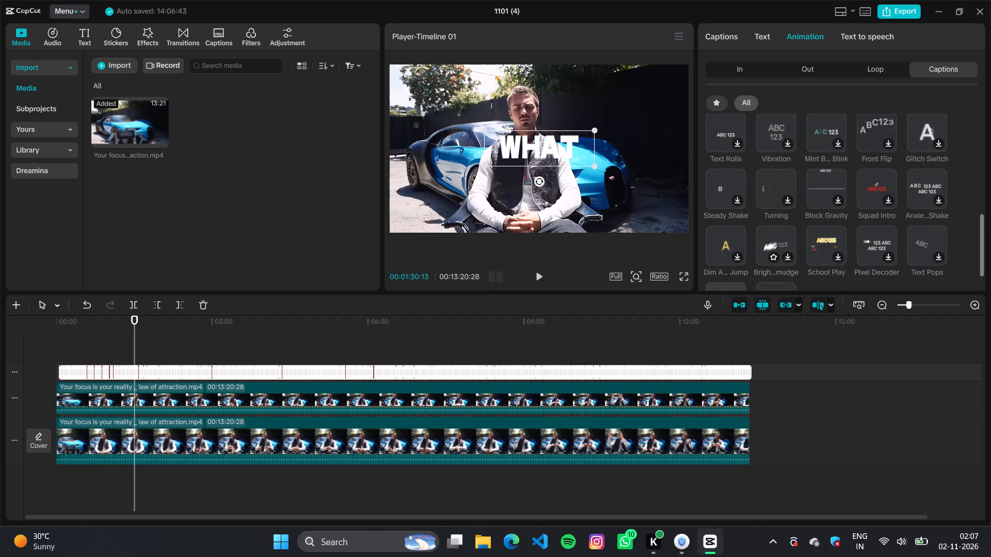
{"action": "scroll", "coordinate": [784, 240], "scroll_direction": "down", "scroll_amount": 1}
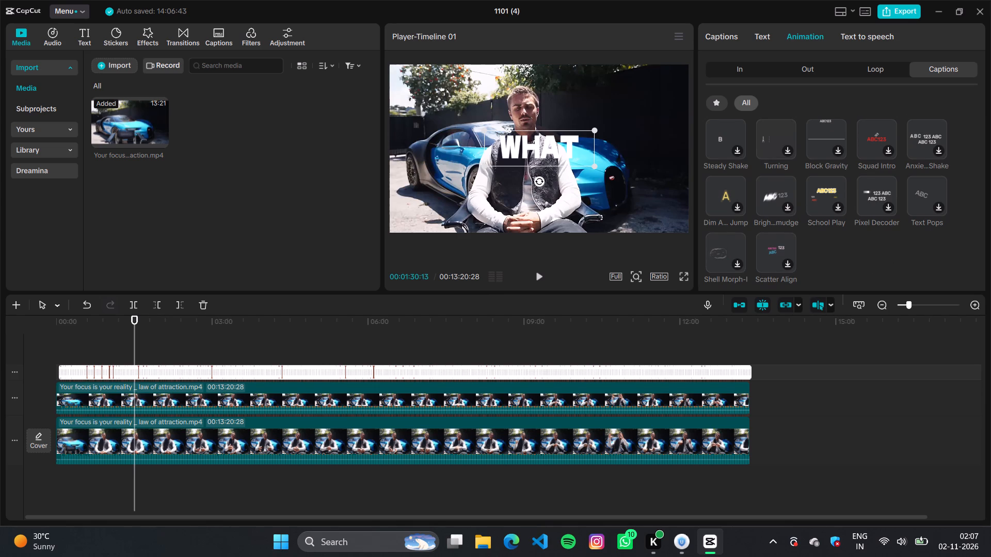
Play back a short stretch of the video to check the animated captions, then stop.
{"action": "left_click", "coordinate": [538, 276]}
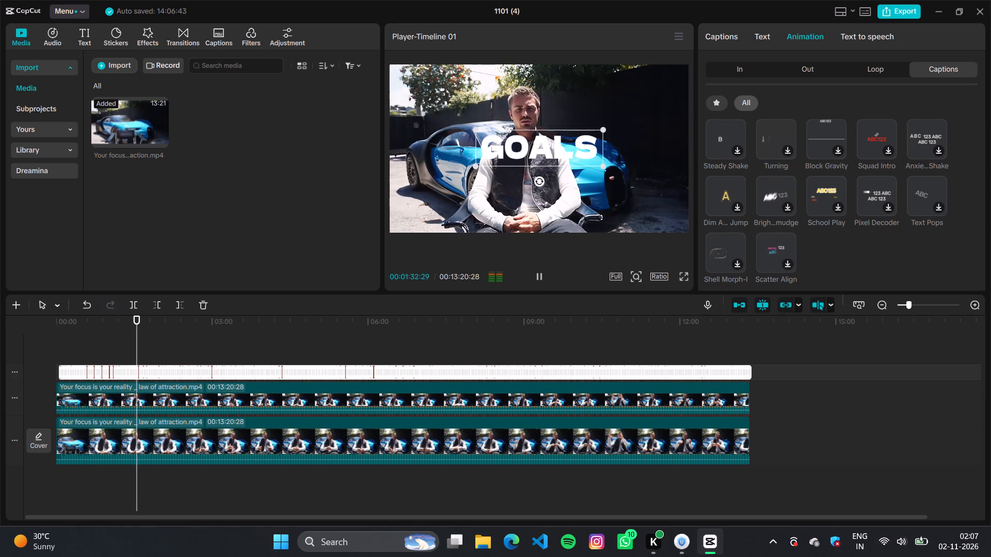
{"action": "left_click", "coordinate": [482, 142]}
{"action": "left_click", "coordinate": [533, 150]}
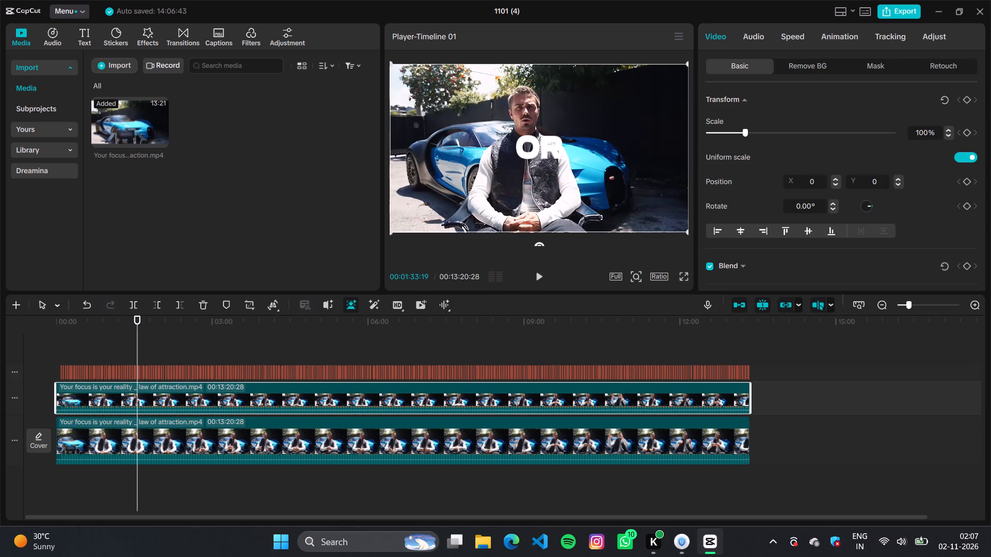
Select all captions on the timeline, enlarge them in the preview, and shift them slightly sideways.
{"action": "left_click_drag", "start_coordinate": [785, 374], "coordinate": [121, 338]}
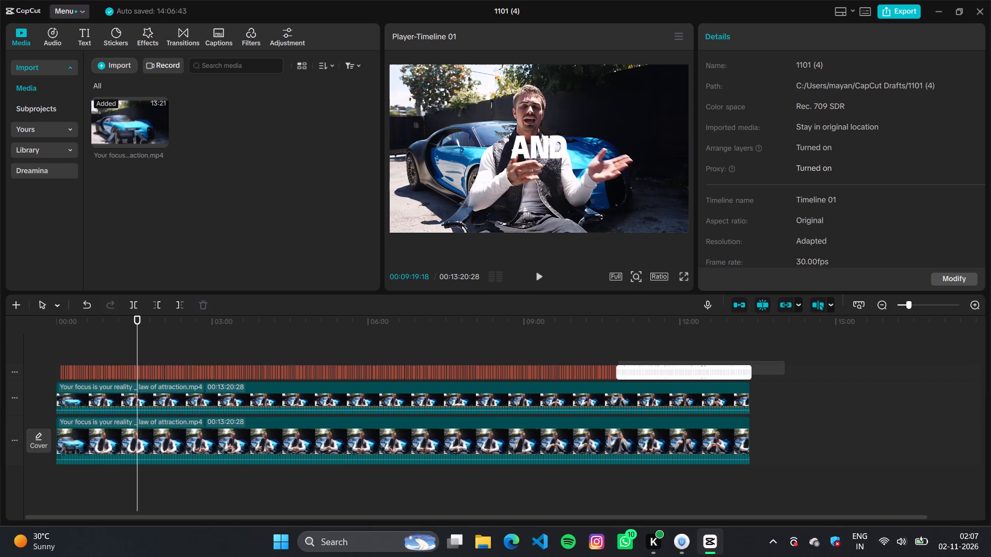
{"action": "left_click_drag", "start_coordinate": [121, 338], "coordinate": [56, 349]}
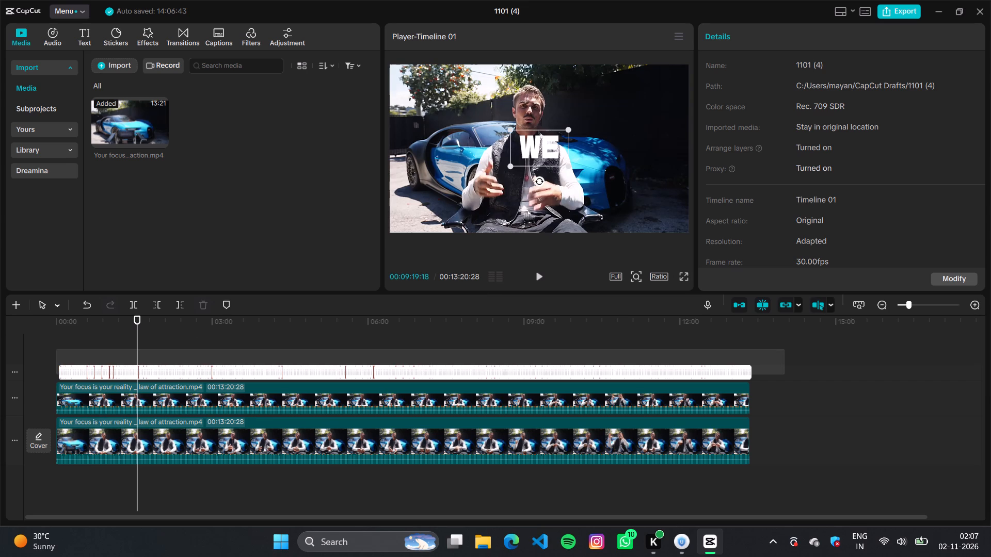
{"action": "left_click", "coordinate": [507, 124]}
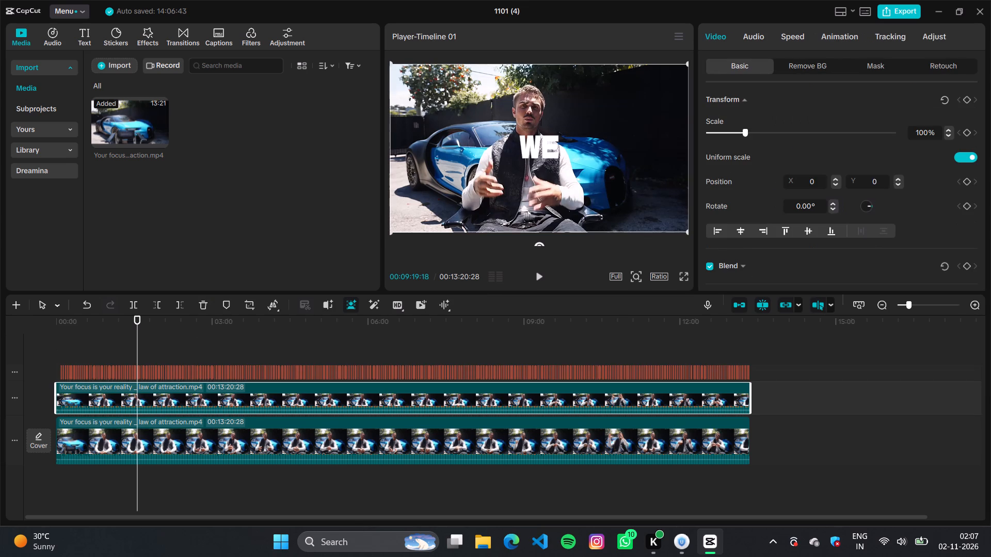
{"action": "left_click_drag", "start_coordinate": [775, 376], "coordinate": [26, 383]}
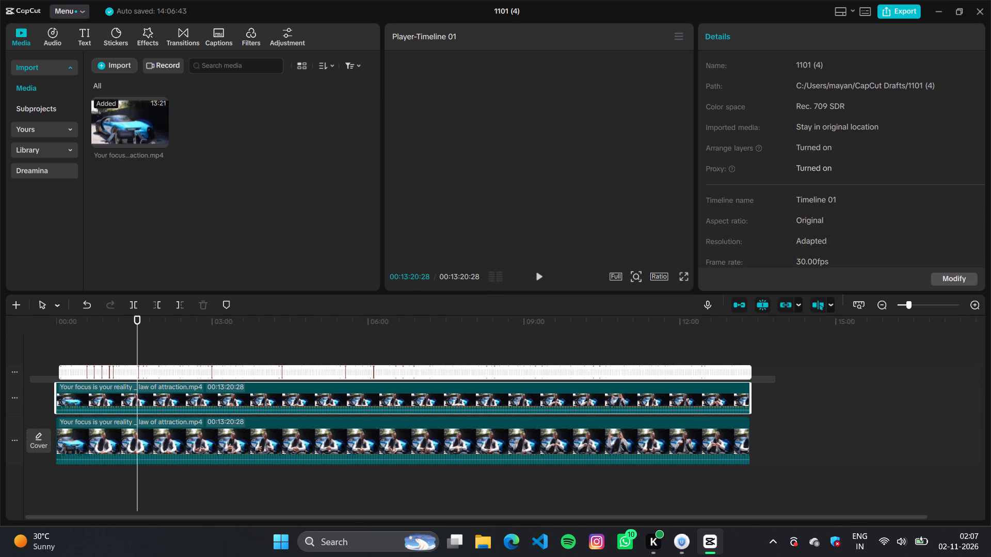
{"action": "left_click_drag", "start_coordinate": [26, 383], "coordinate": [28, 340]}
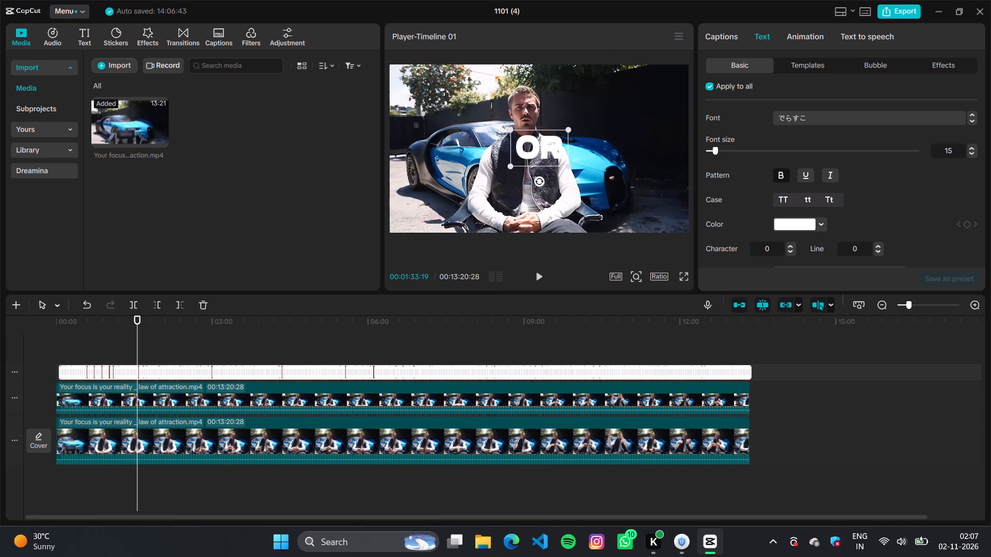
{"action": "left_click_drag", "start_coordinate": [508, 129], "coordinate": [481, 111]}
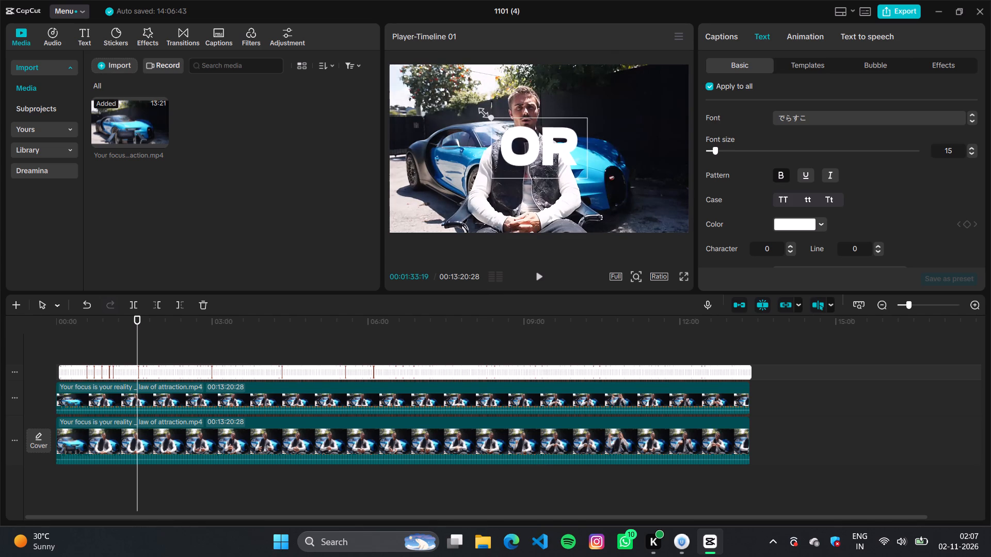
{"action": "left_click_drag", "start_coordinate": [481, 111], "coordinate": [485, 113]}
{"action": "left_click_drag", "start_coordinate": [539, 153], "coordinate": [526, 153]}
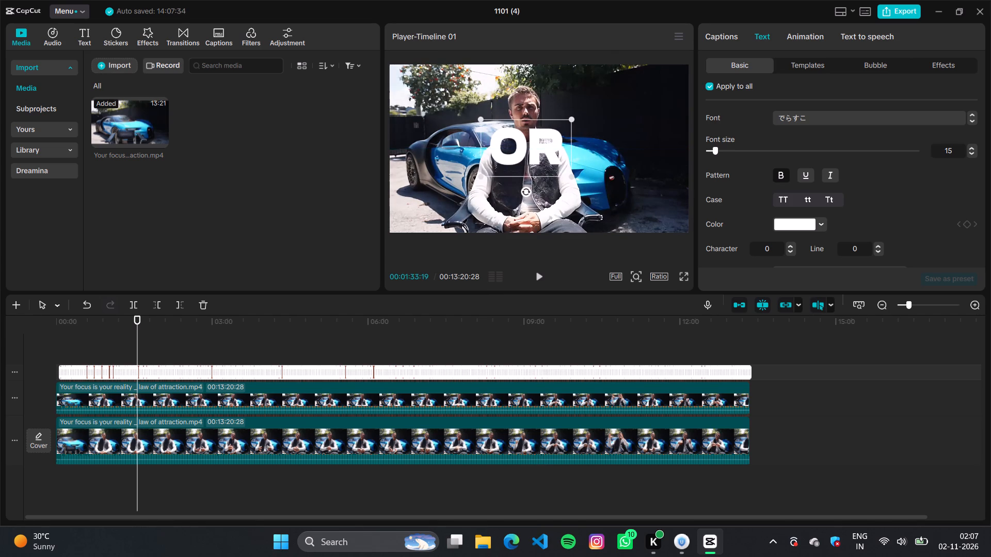
Move the upper copy of the video to a track above the captions and align its start with the timeline's beginning.
{"action": "left_click_drag", "start_coordinate": [702, 397], "coordinate": [728, 392]}
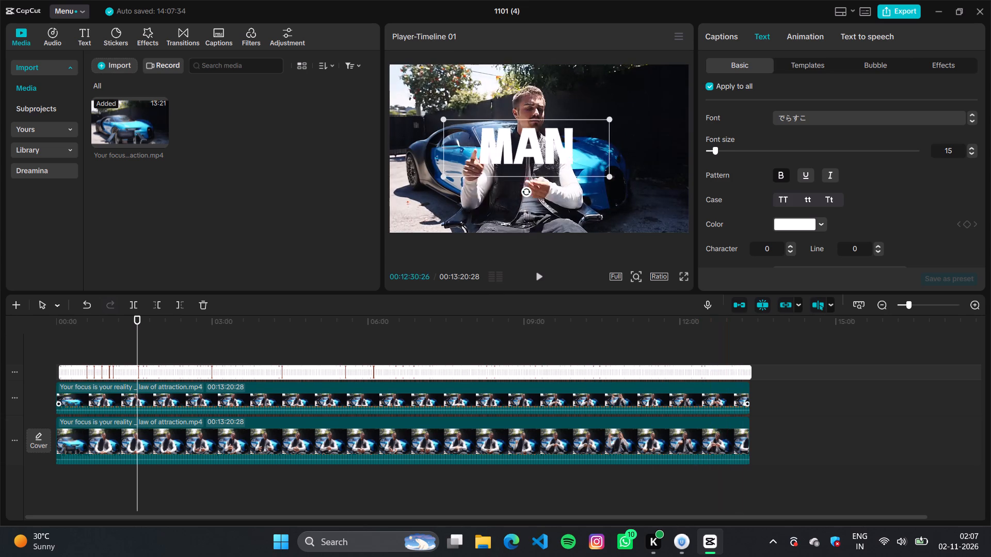
{"action": "left_click_drag", "start_coordinate": [728, 392], "coordinate": [715, 341]}
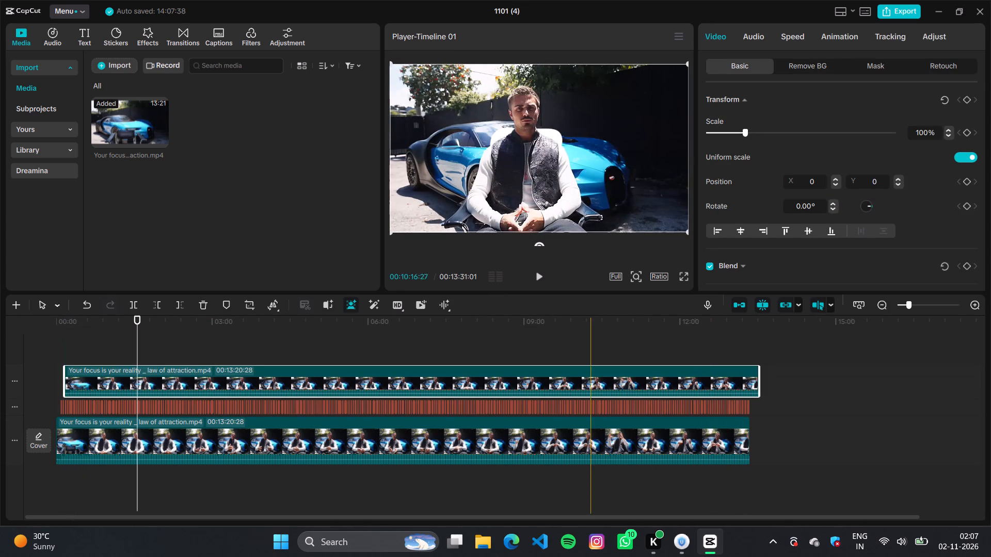
{"action": "left_click_drag", "start_coordinate": [600, 372], "coordinate": [587, 372]}
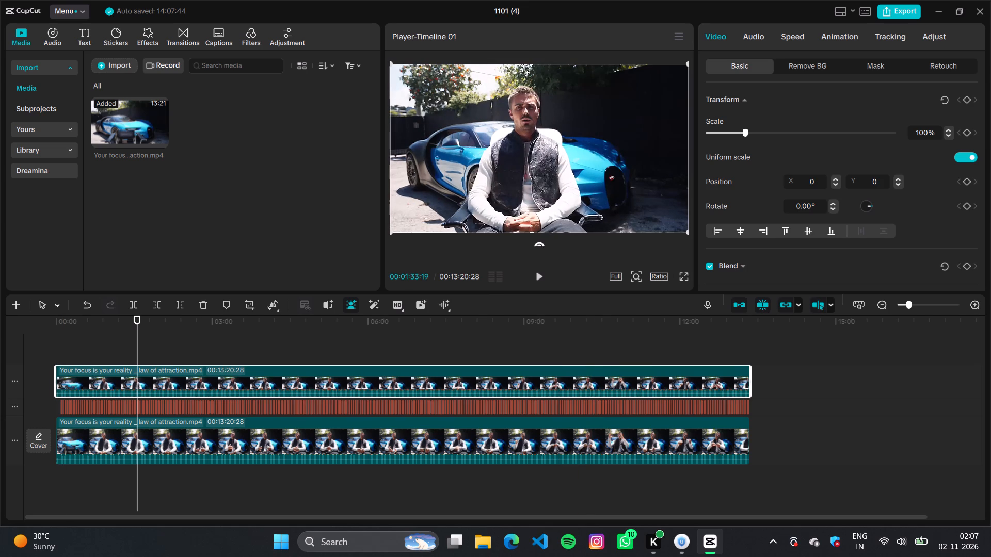
Play back a short stretch around 00:09:31 to check the captions behind the speaker, then stop.
{"action": "key", "text": "space"}
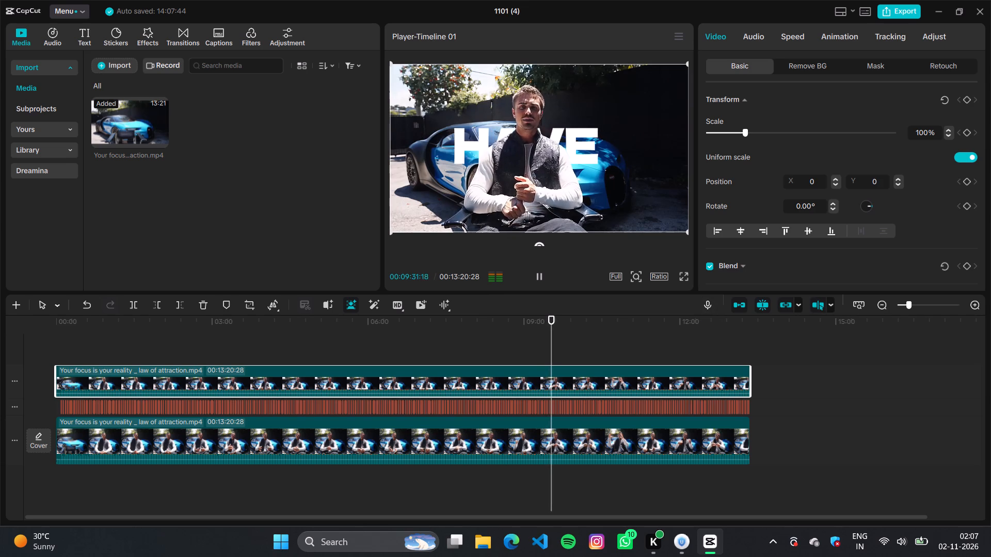
{"action": "left_click", "coordinate": [586, 151]}
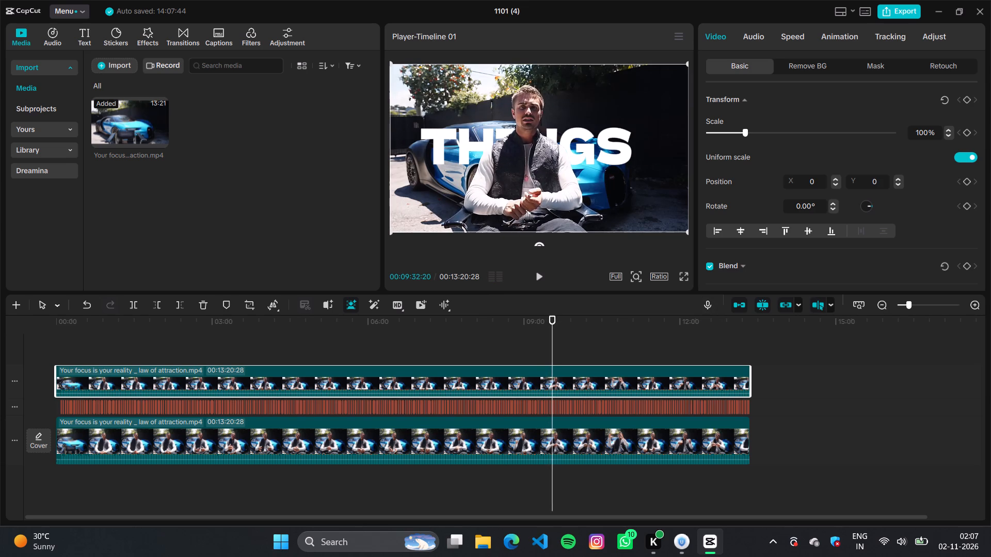
Select all captions again and centre them horizontally on the frame, at about X 0, Y -46.
{"action": "left_click", "coordinate": [641, 411]}
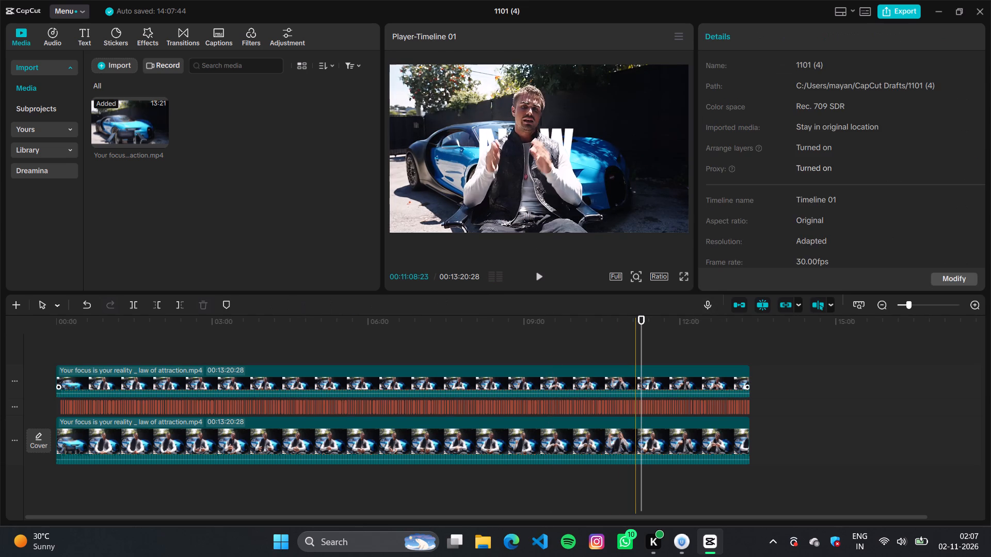
{"action": "left_click", "coordinate": [636, 409]}
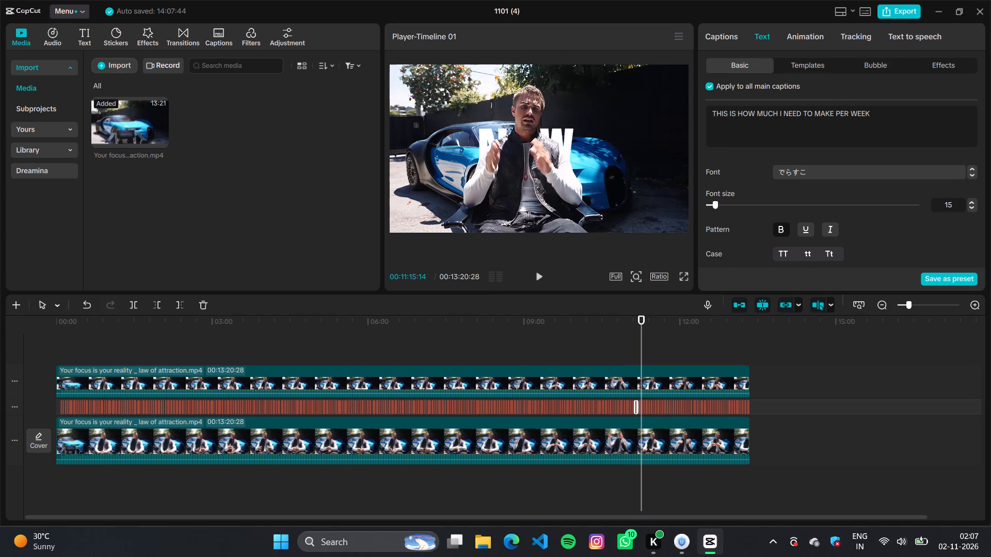
{"action": "left_click", "coordinate": [615, 410]}
{"action": "left_click", "coordinate": [613, 405]}
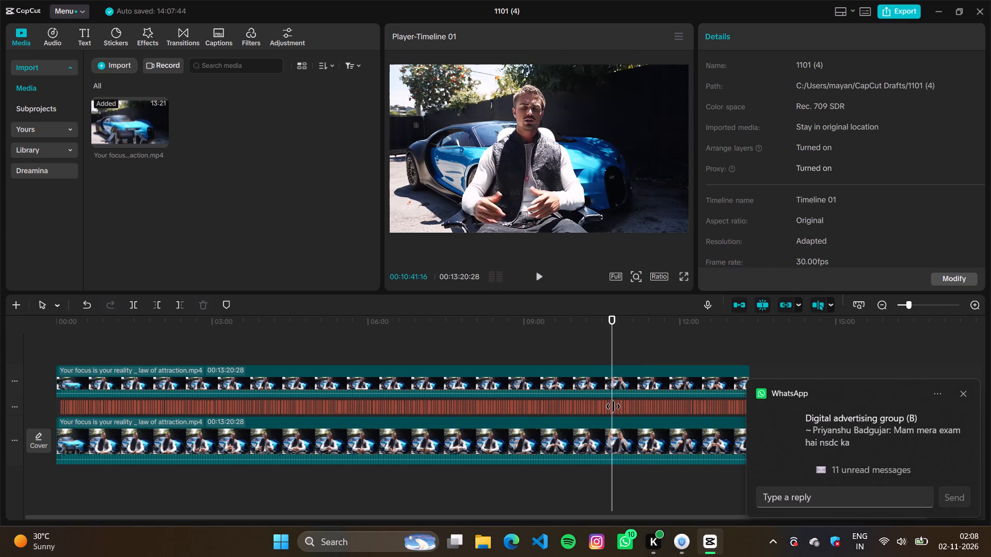
{"action": "left_click", "coordinate": [607, 404]}
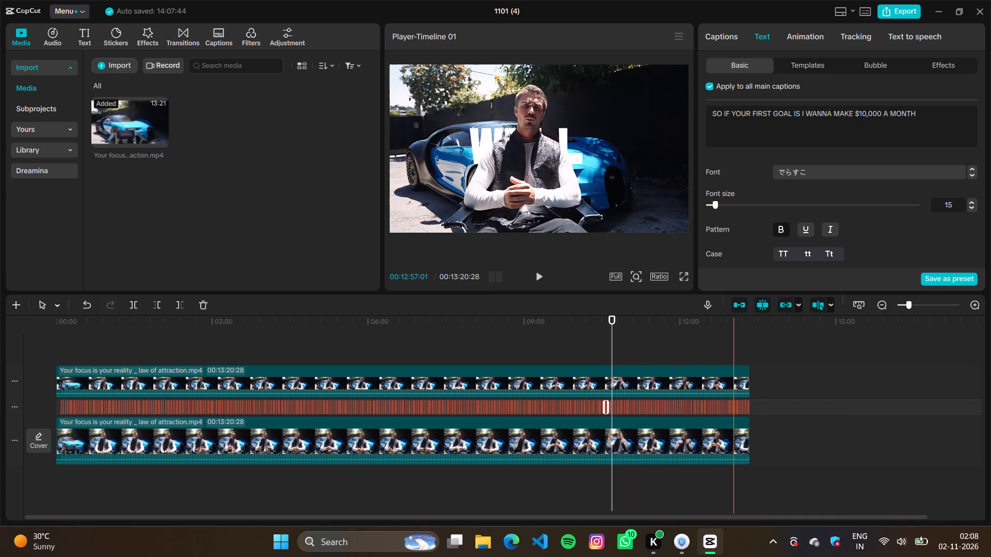
{"action": "left_click_drag", "start_coordinate": [760, 409], "coordinate": [82, 402]}
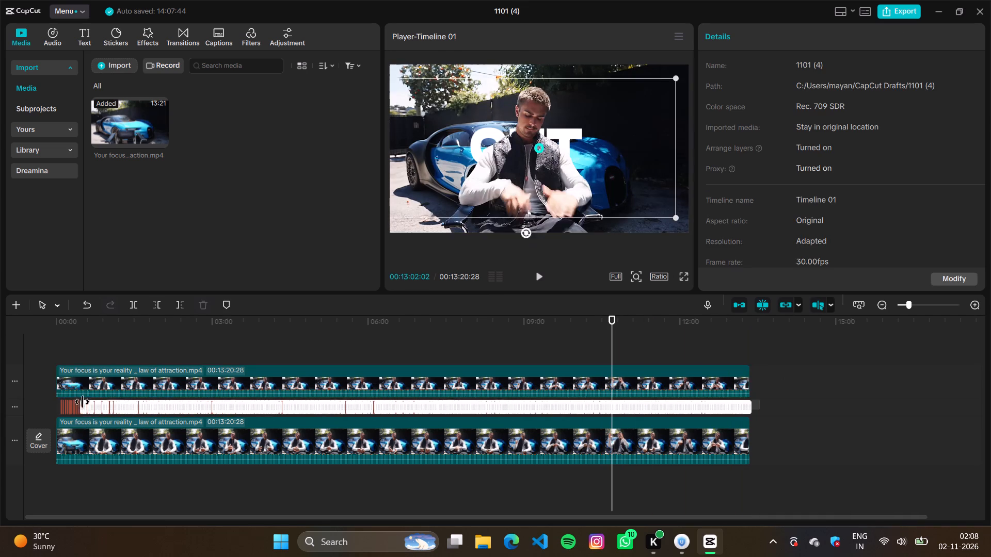
{"action": "left_click_drag", "start_coordinate": [82, 402], "coordinate": [9, 406]}
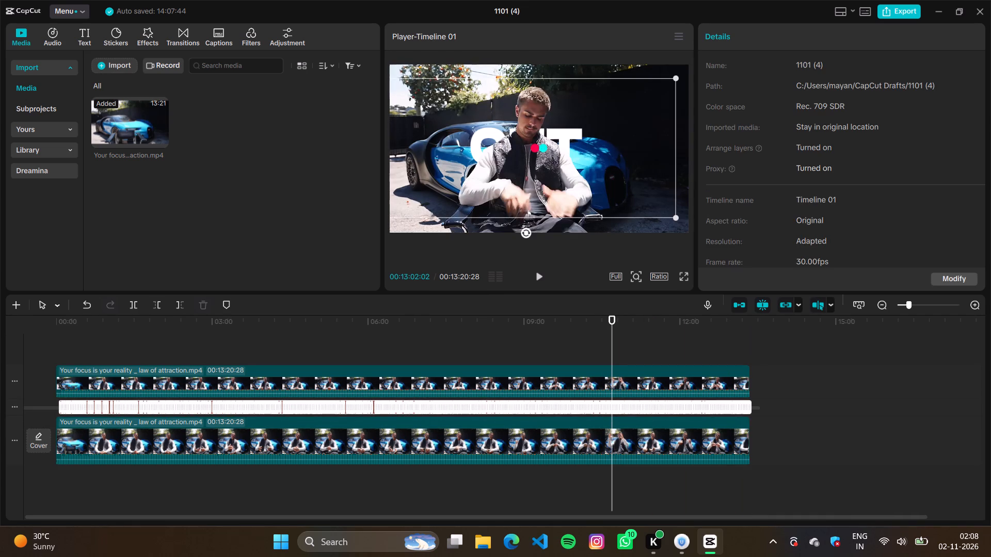
{"action": "left_click_drag", "start_coordinate": [9, 406], "coordinate": [11, 406]}
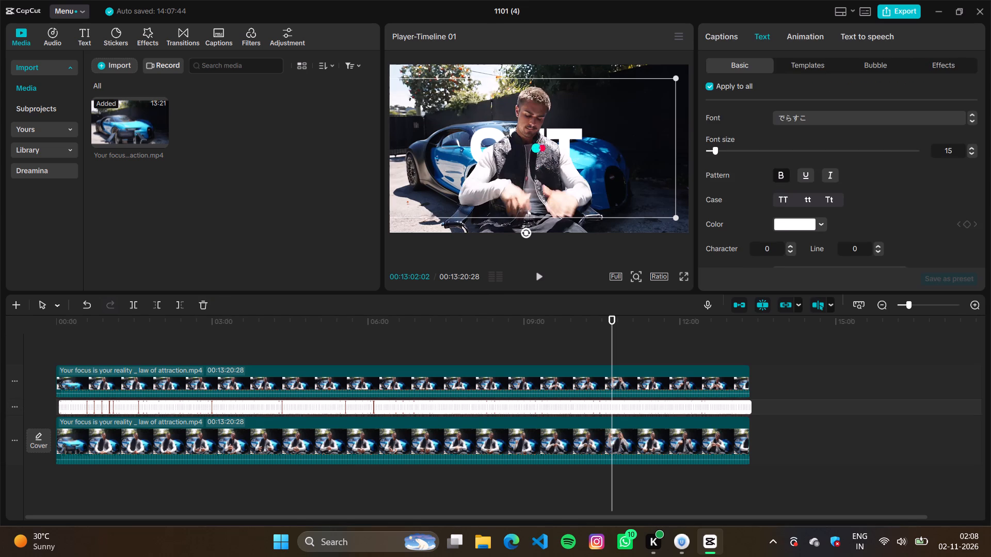
{"action": "left_click_drag", "start_coordinate": [439, 98], "coordinate": [451, 98]}
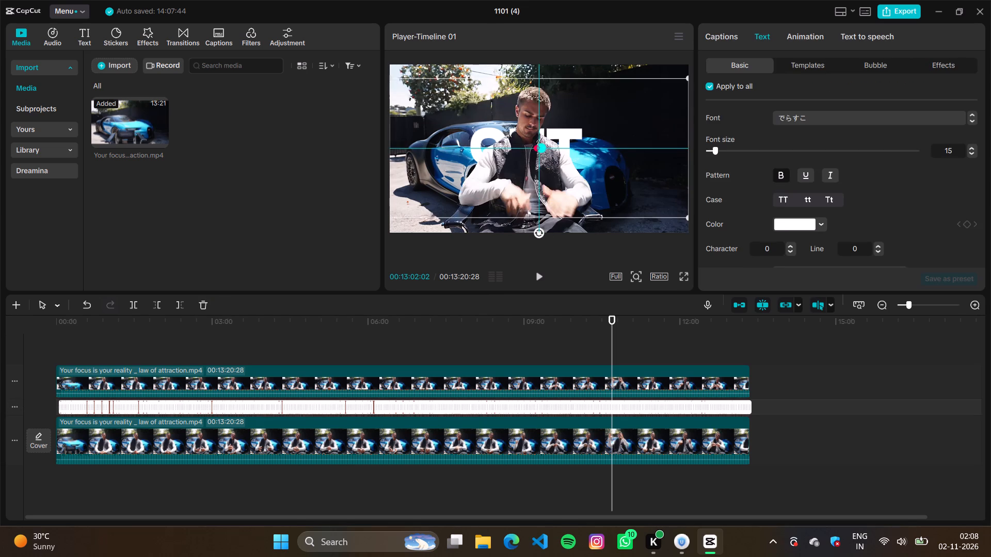
{"action": "left_click_drag", "start_coordinate": [451, 98], "coordinate": [457, 97]}
{"action": "left_click_drag", "start_coordinate": [457, 97], "coordinate": [452, 98]}
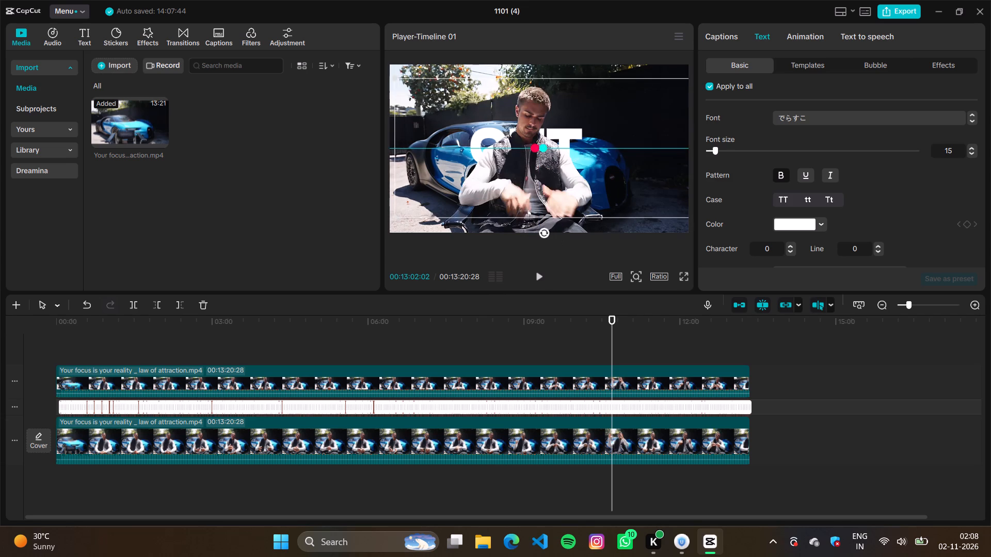
{"action": "left_click_drag", "start_coordinate": [452, 98], "coordinate": [455, 102]}
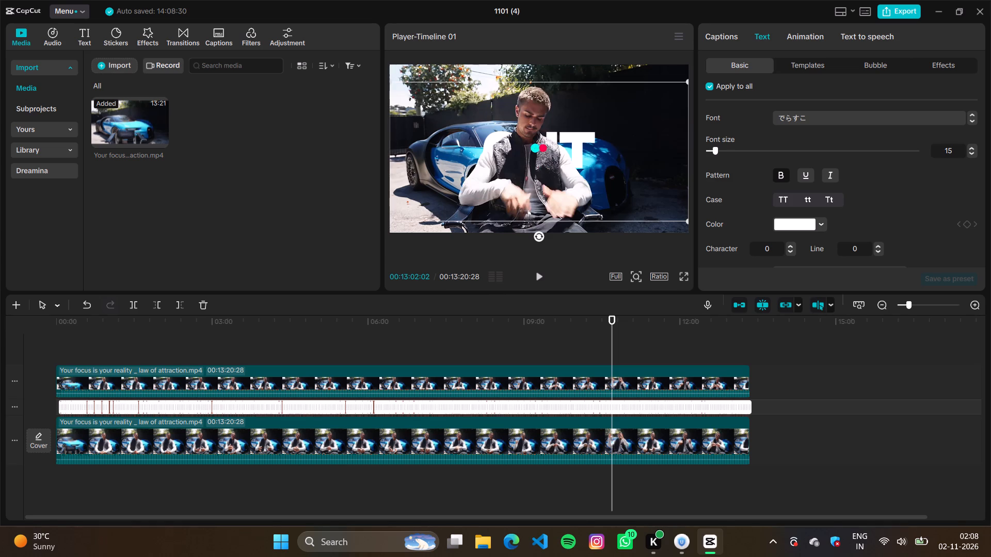
Set the font size of all captions to 24, playing back an early stretch of the video to judge the size.
{"action": "left_click", "coordinate": [724, 151]}
{"action": "left_click", "coordinate": [538, 274]}
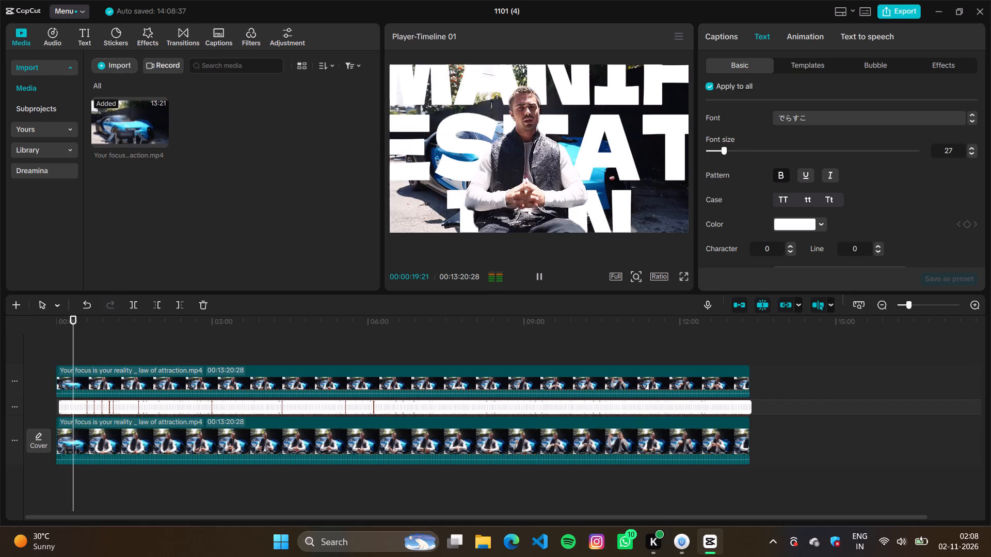
{"action": "left_click", "coordinate": [974, 149]}
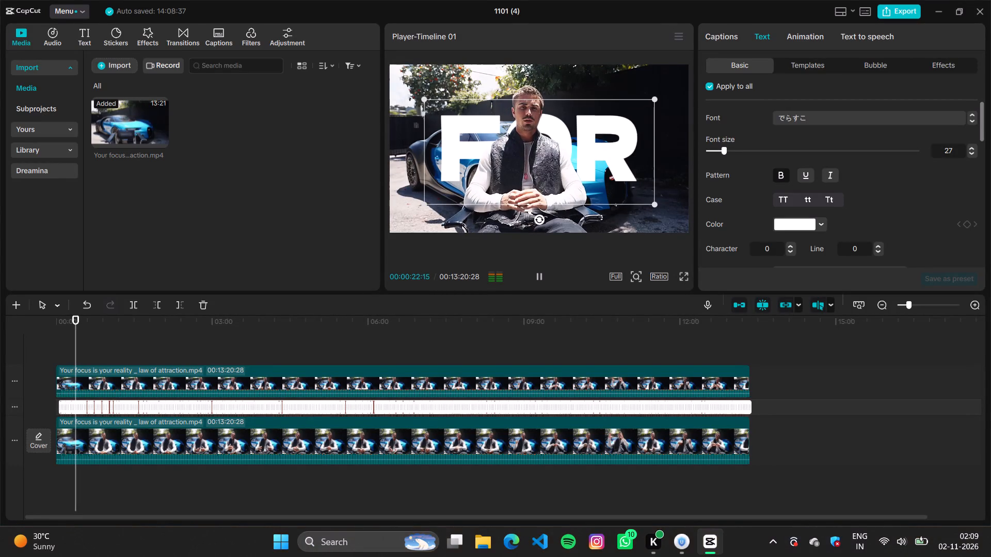
{"action": "left_click", "coordinate": [972, 154]}
{"action": "left_click", "coordinate": [972, 154]}
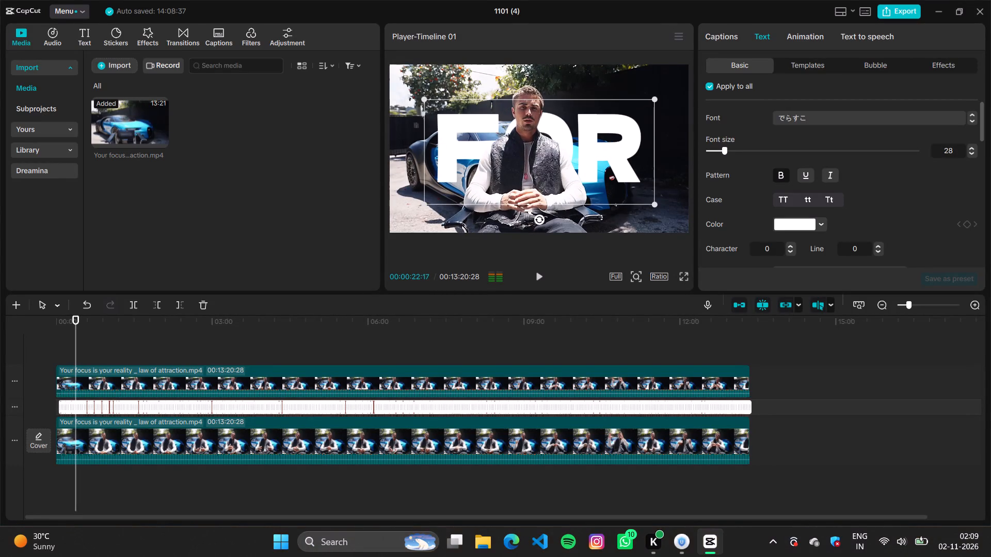
{"action": "left_click", "coordinate": [972, 154]}
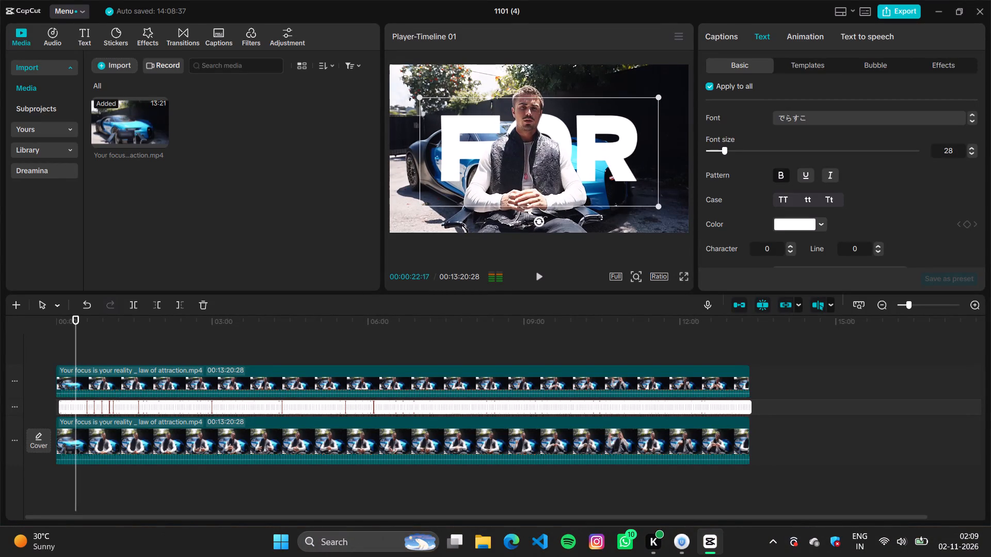
{"action": "left_click", "coordinate": [972, 154]}
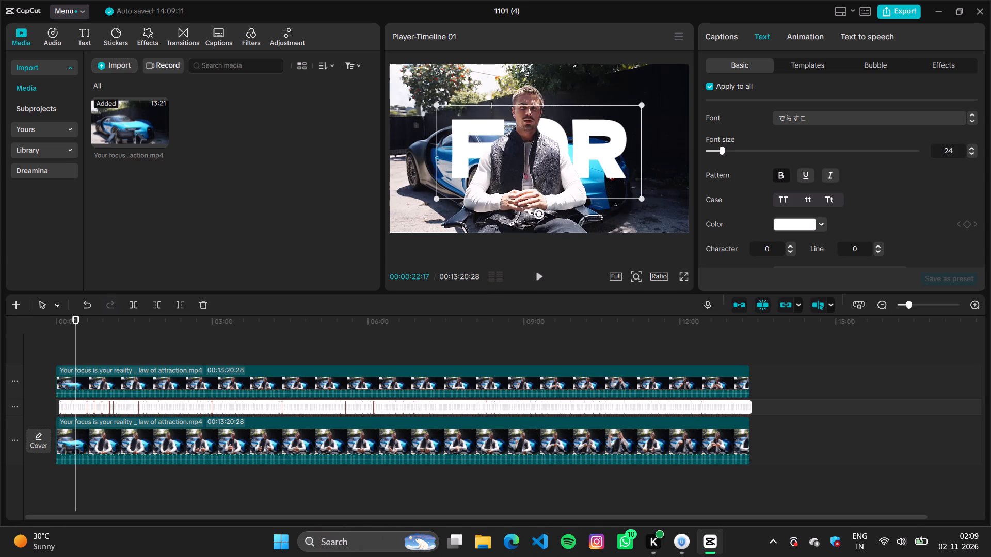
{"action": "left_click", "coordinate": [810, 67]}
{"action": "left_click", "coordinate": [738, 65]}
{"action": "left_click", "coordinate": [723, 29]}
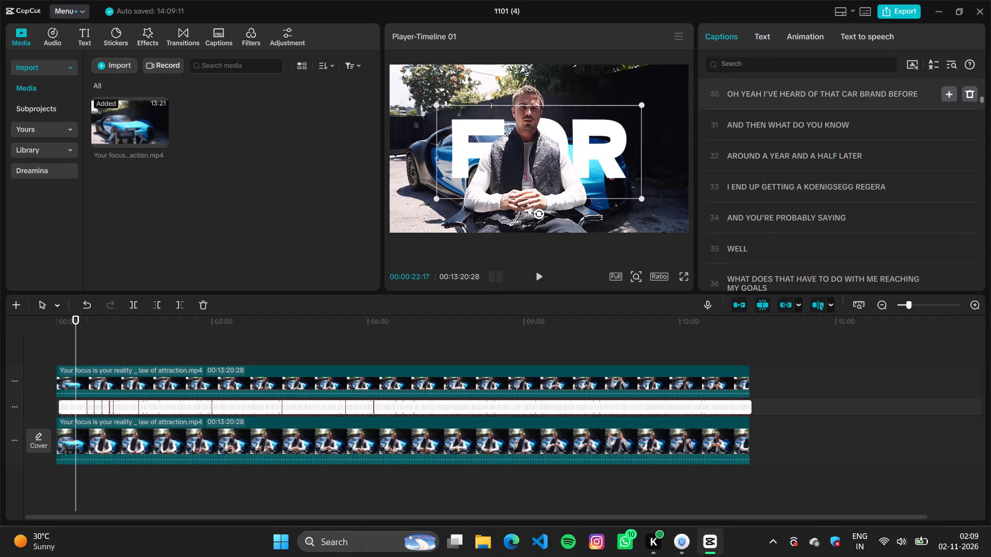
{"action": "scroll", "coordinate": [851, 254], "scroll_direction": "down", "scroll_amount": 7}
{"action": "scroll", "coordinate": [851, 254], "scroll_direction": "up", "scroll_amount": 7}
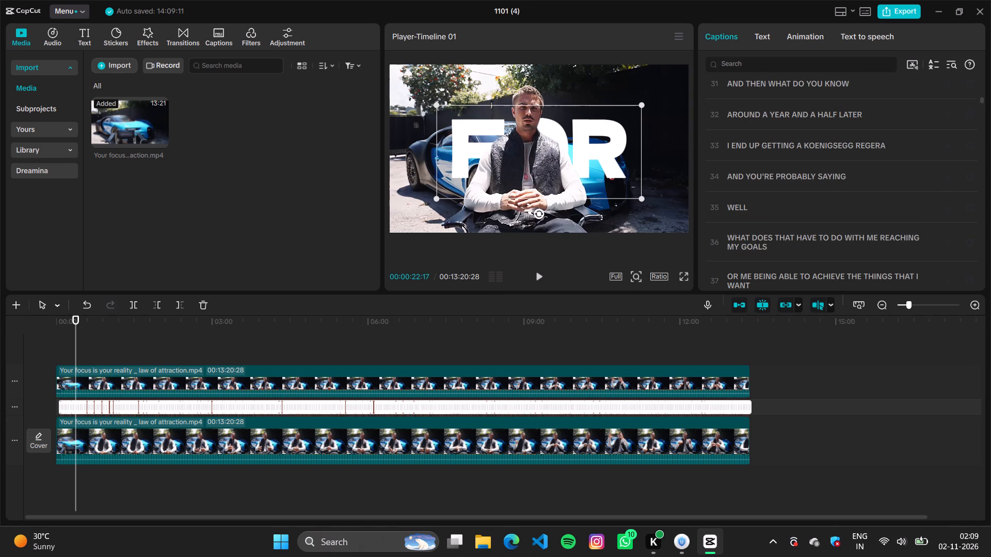
Add a black stroke with thickness 5 to all captions.
{"action": "left_click", "coordinate": [766, 36]}
{"action": "scroll", "coordinate": [847, 219], "scroll_direction": "down", "scroll_amount": 5}
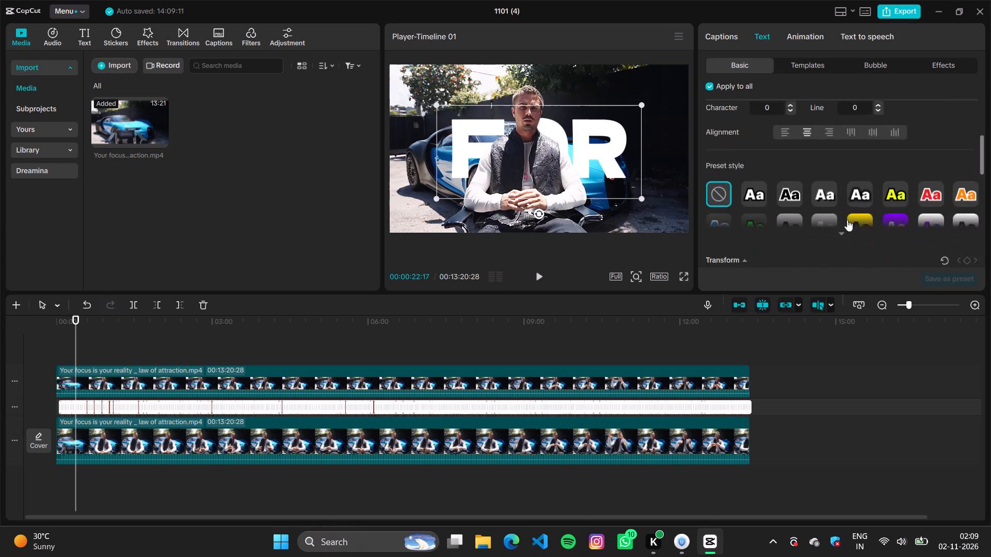
{"action": "scroll", "coordinate": [847, 220], "scroll_direction": "down", "scroll_amount": 5}
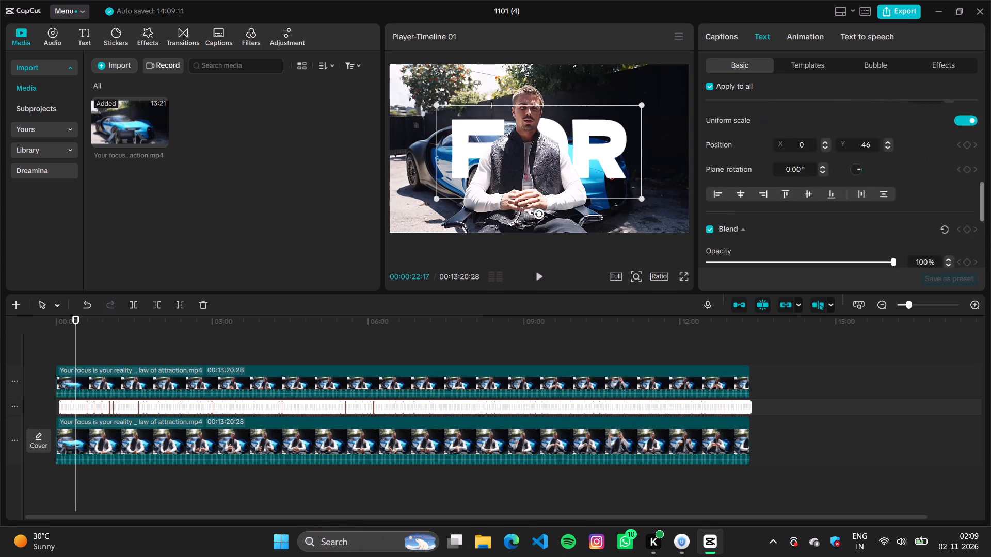
{"action": "scroll", "coordinate": [847, 219], "scroll_direction": "down", "scroll_amount": 5}
{"action": "scroll", "coordinate": [847, 219], "scroll_direction": "up", "scroll_amount": 1}
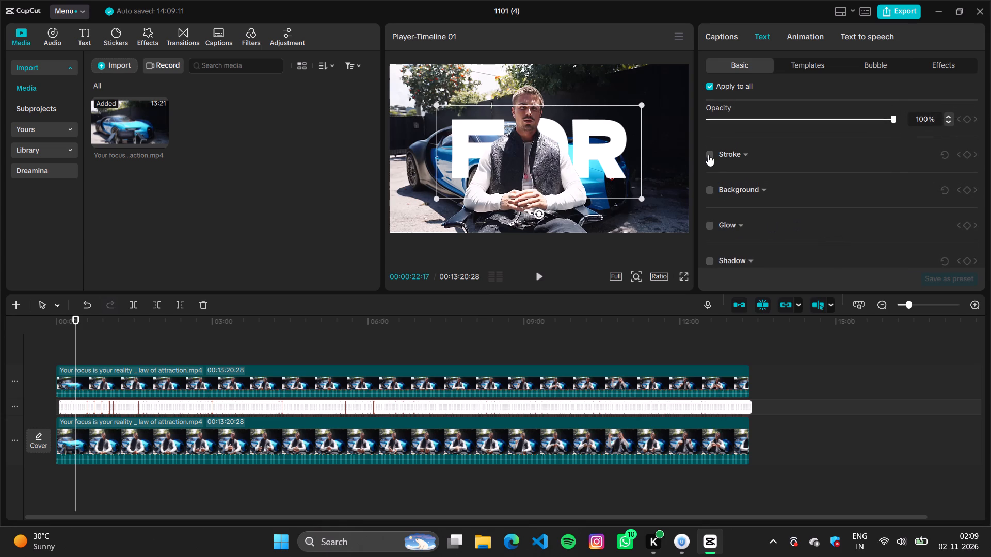
{"action": "left_click", "coordinate": [709, 154]}
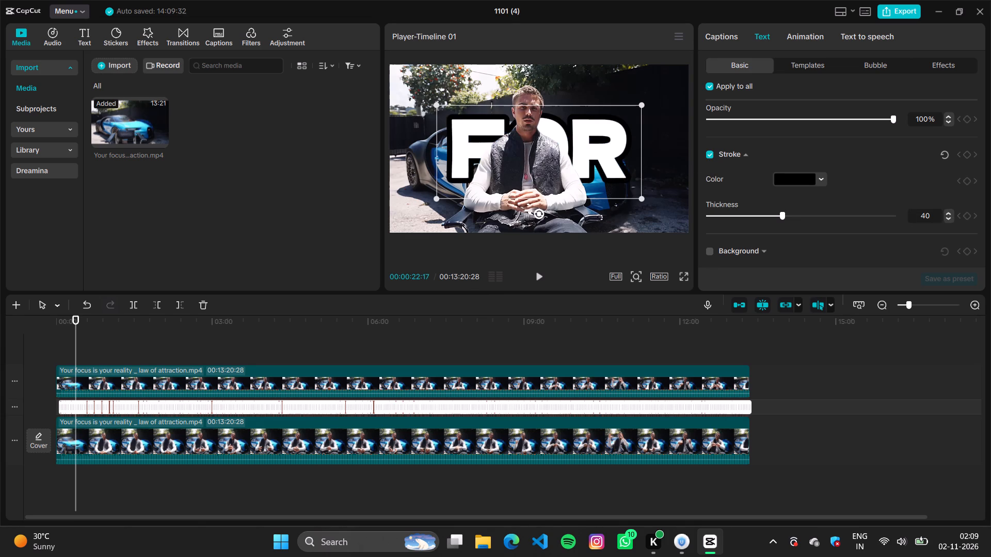
{"action": "left_click", "coordinate": [713, 214]}
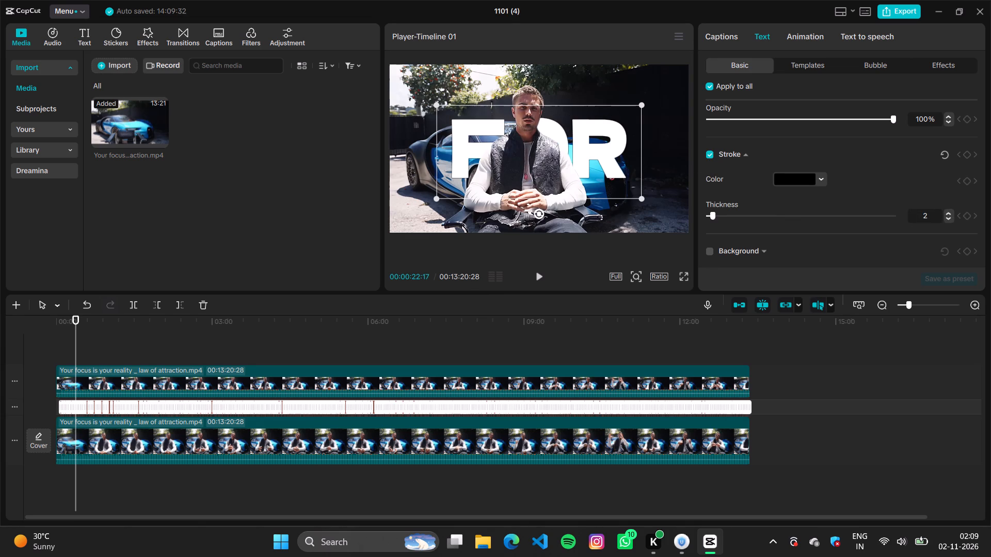
{"action": "left_click", "coordinate": [718, 215]}
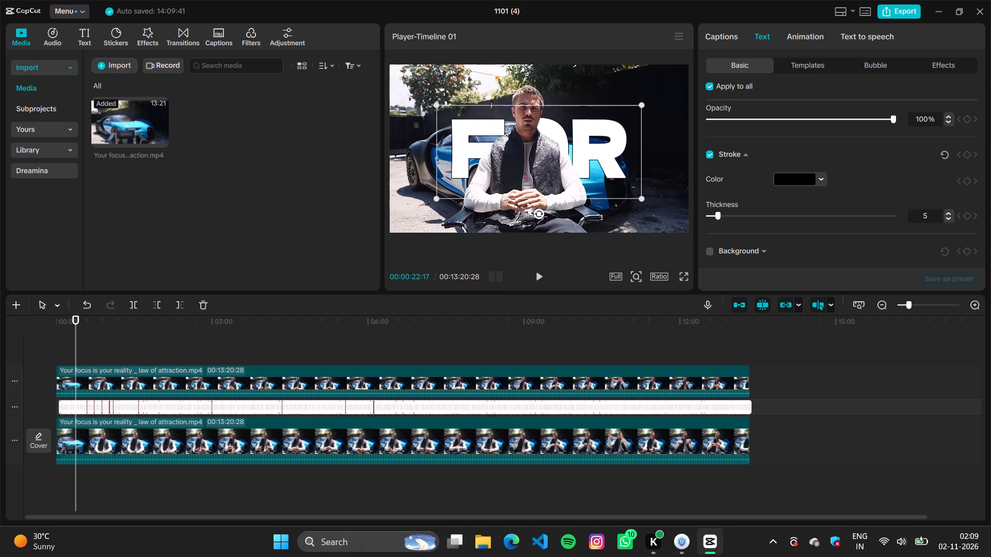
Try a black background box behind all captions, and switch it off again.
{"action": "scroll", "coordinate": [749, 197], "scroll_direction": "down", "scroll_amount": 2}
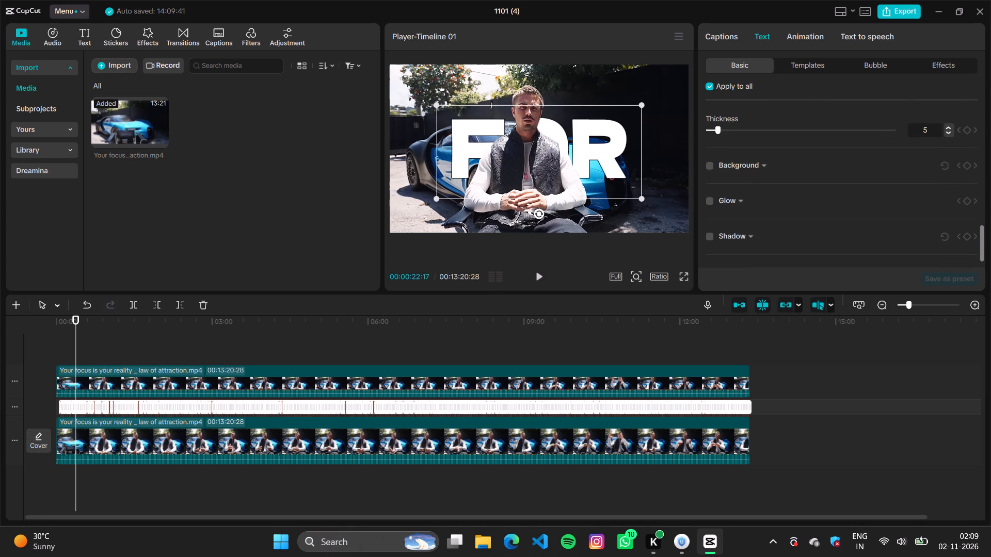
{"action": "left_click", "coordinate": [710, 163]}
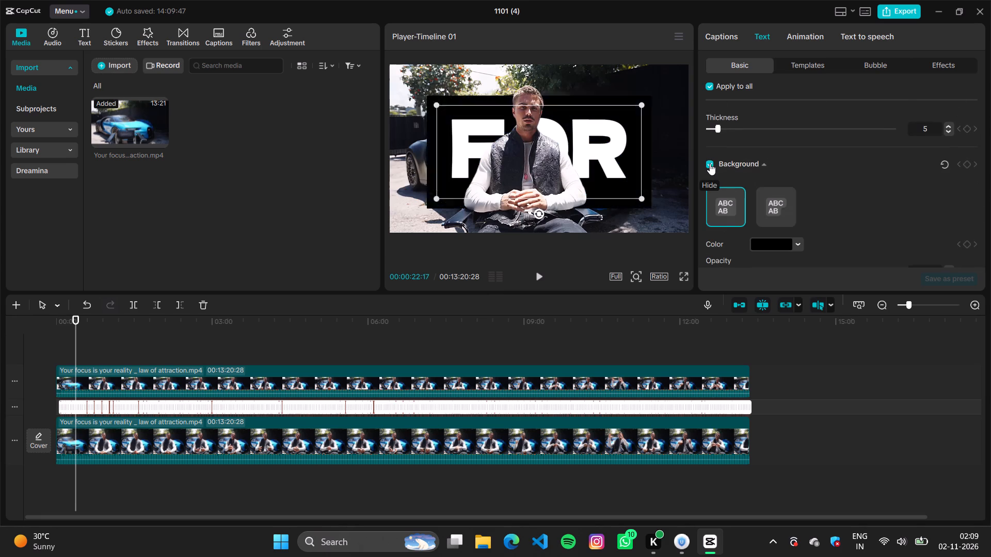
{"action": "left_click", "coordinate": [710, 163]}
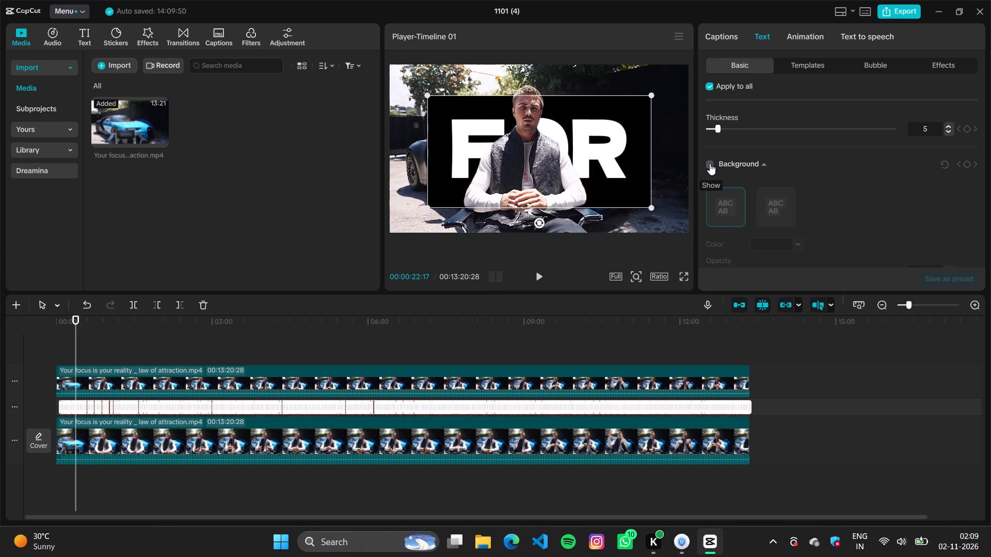
Add a glow in the first style to all captions, with intensity 15 and range 14.
{"action": "scroll", "coordinate": [756, 212], "scroll_direction": "down", "scroll_amount": 4}
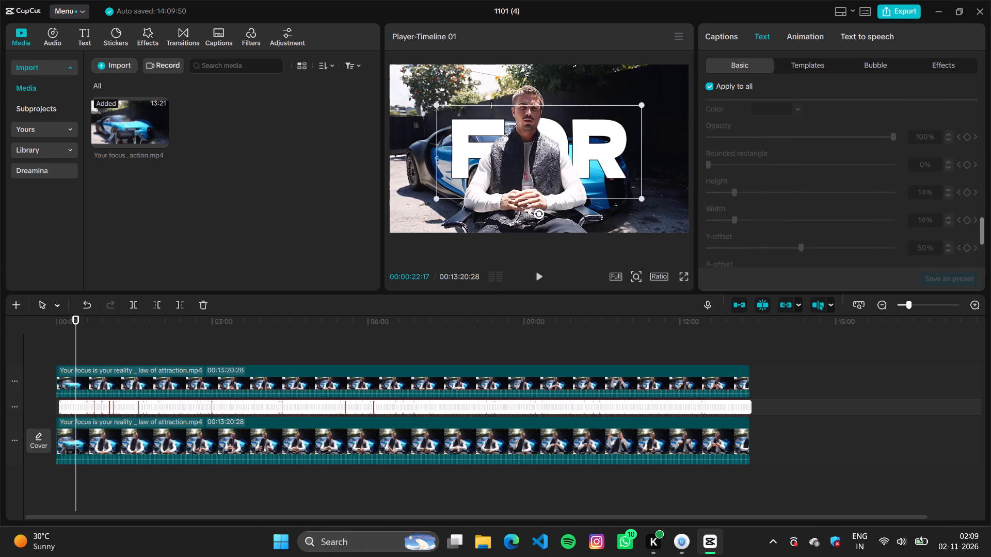
{"action": "scroll", "coordinate": [756, 212], "scroll_direction": "down", "scroll_amount": 2}
{"action": "left_click", "coordinate": [712, 192]}
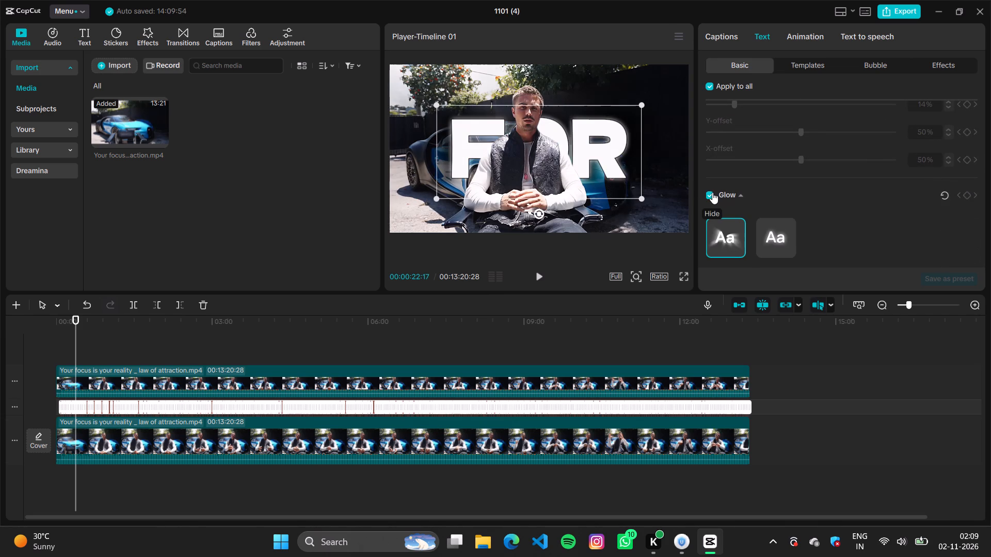
{"action": "left_click", "coordinate": [768, 232]}
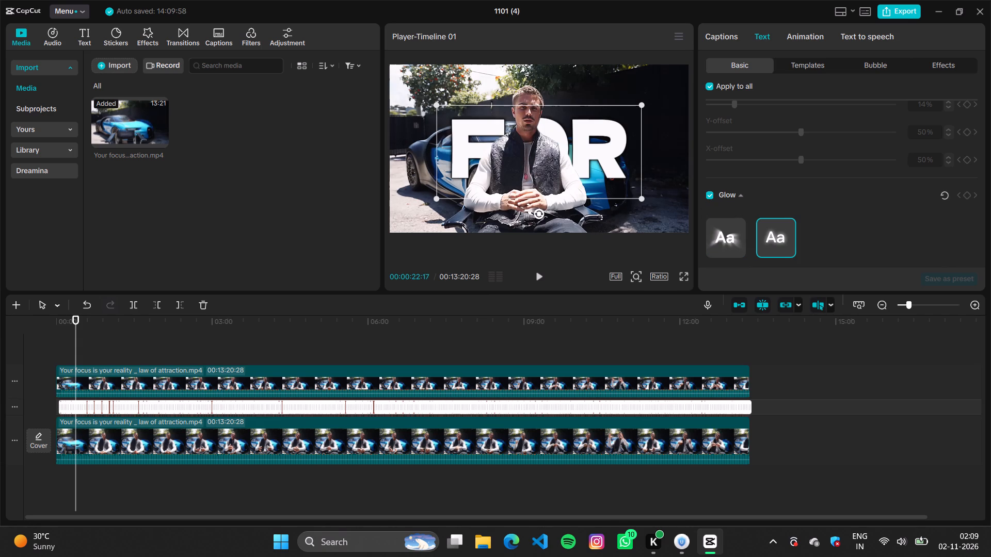
{"action": "left_click", "coordinate": [723, 233]}
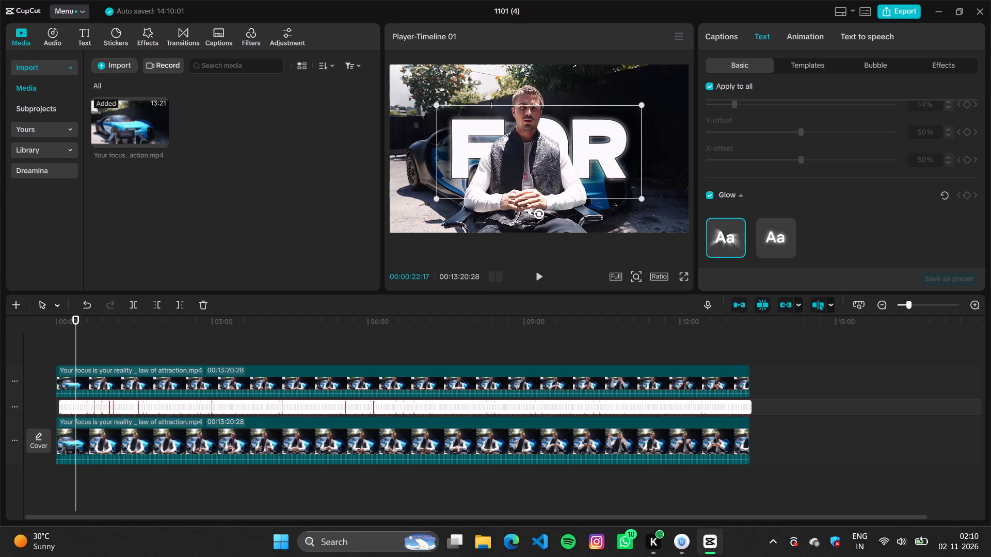
{"action": "scroll", "coordinate": [781, 222], "scroll_direction": "down", "scroll_amount": 2}
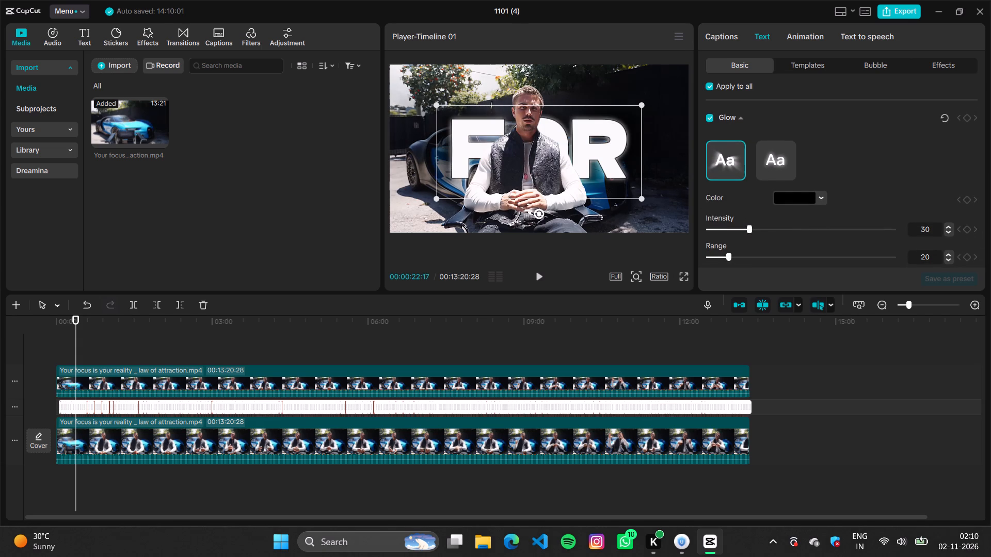
{"action": "left_click", "coordinate": [729, 230]}
{"action": "left_click", "coordinate": [718, 230]}
{"action": "left_click", "coordinate": [717, 253]}
Add a black shadow to all captions with 11% opacity and 5% blurriness.
{"action": "scroll", "coordinate": [745, 211], "scroll_direction": "down", "scroll_amount": 2}
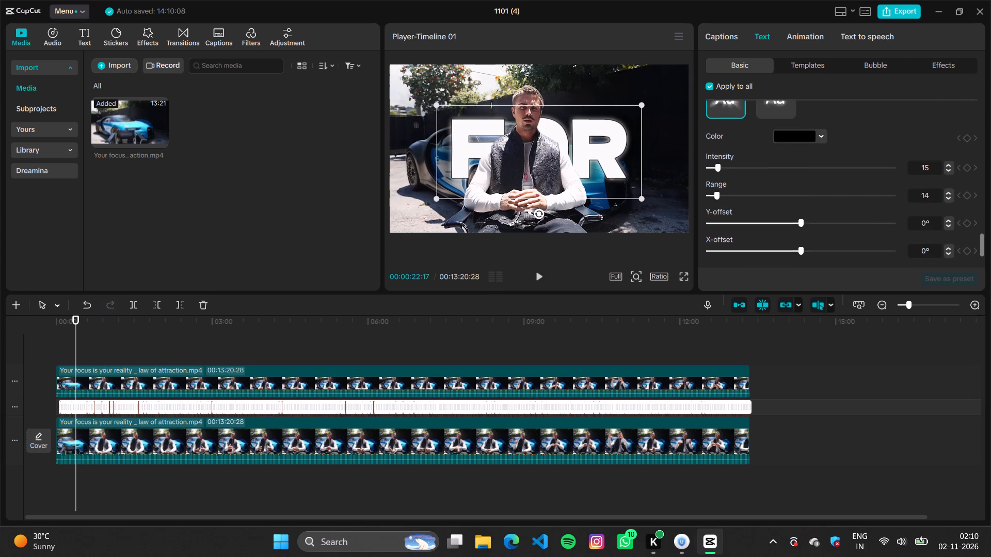
{"action": "scroll", "coordinate": [731, 207], "scroll_direction": "down", "scroll_amount": 3}
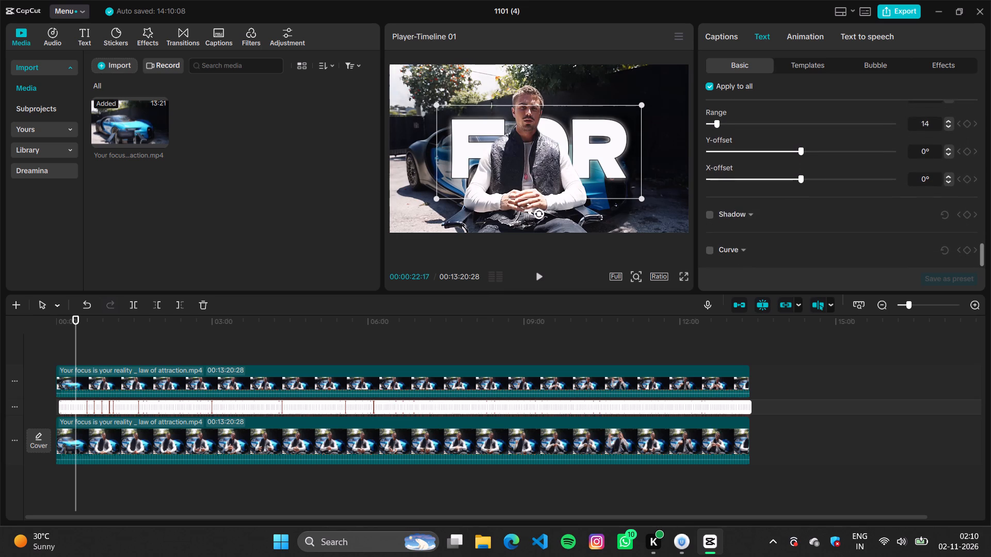
{"action": "scroll", "coordinate": [731, 207], "scroll_direction": "down", "scroll_amount": 1}
{"action": "left_click", "coordinate": [709, 216]}
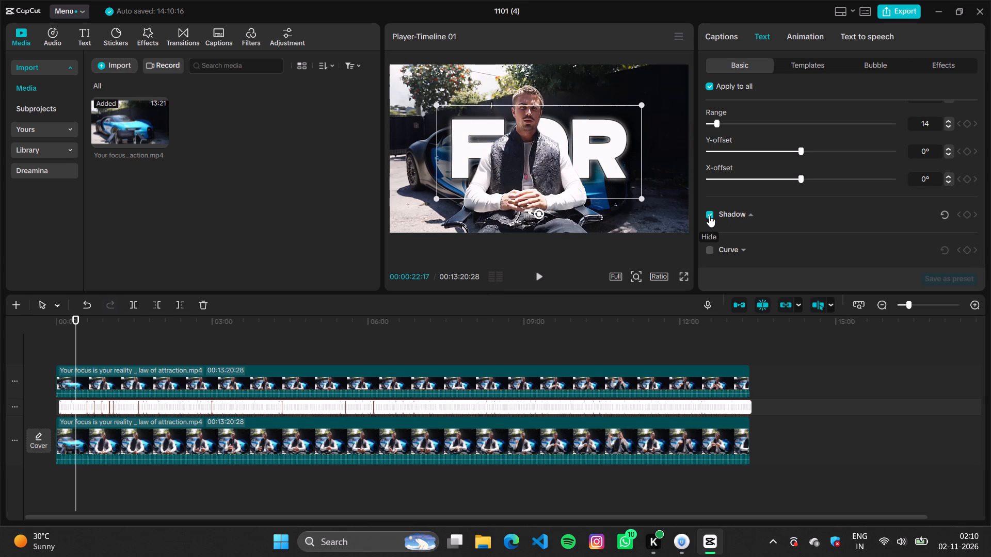
{"action": "scroll", "coordinate": [730, 218], "scroll_direction": "down", "scroll_amount": 1}
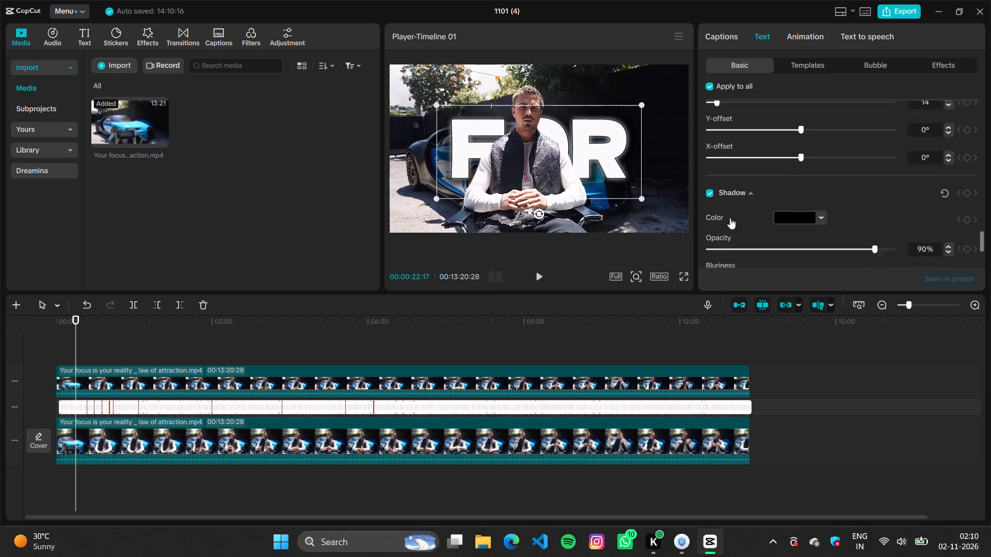
{"action": "scroll", "coordinate": [730, 218], "scroll_direction": "down", "scroll_amount": 1}
{"action": "left_click", "coordinate": [729, 183]}
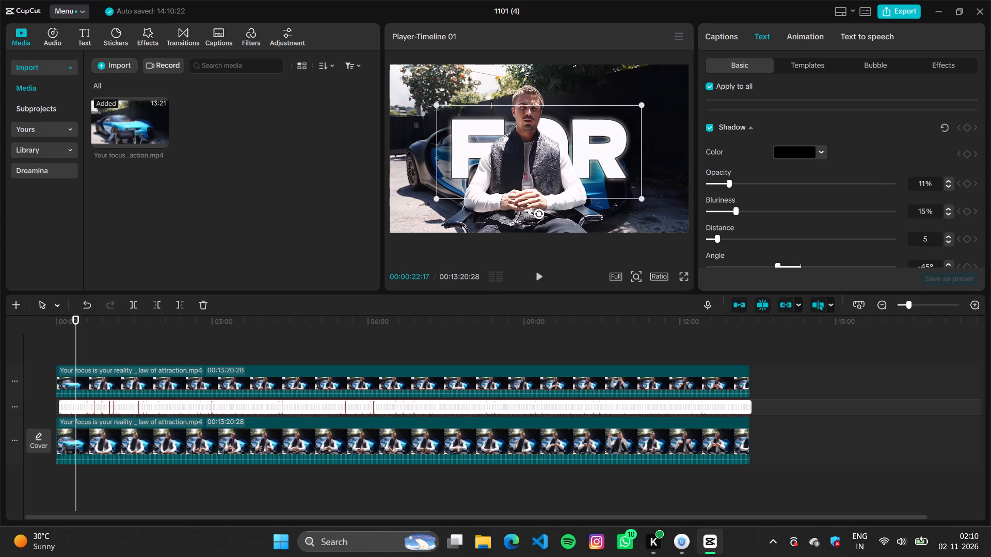
{"action": "left_click", "coordinate": [718, 209]}
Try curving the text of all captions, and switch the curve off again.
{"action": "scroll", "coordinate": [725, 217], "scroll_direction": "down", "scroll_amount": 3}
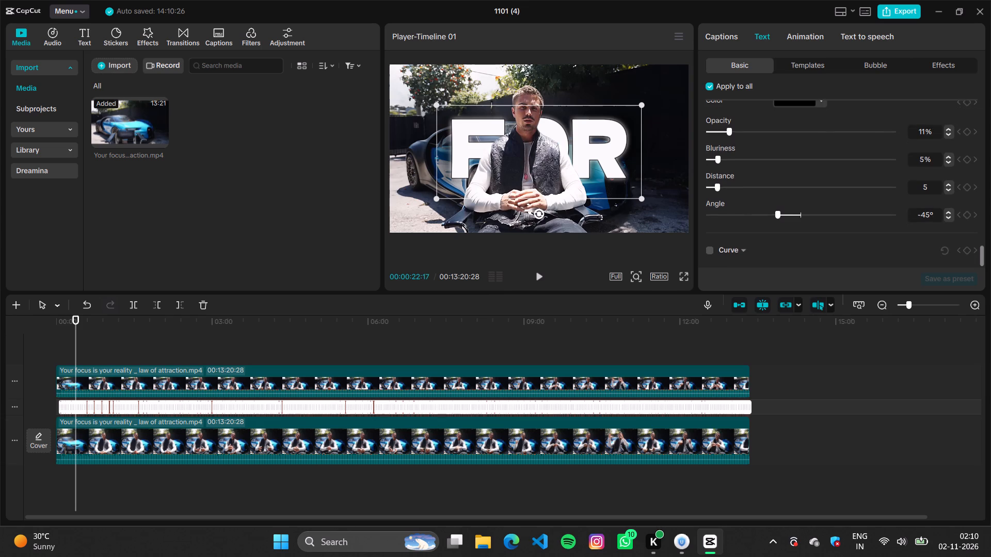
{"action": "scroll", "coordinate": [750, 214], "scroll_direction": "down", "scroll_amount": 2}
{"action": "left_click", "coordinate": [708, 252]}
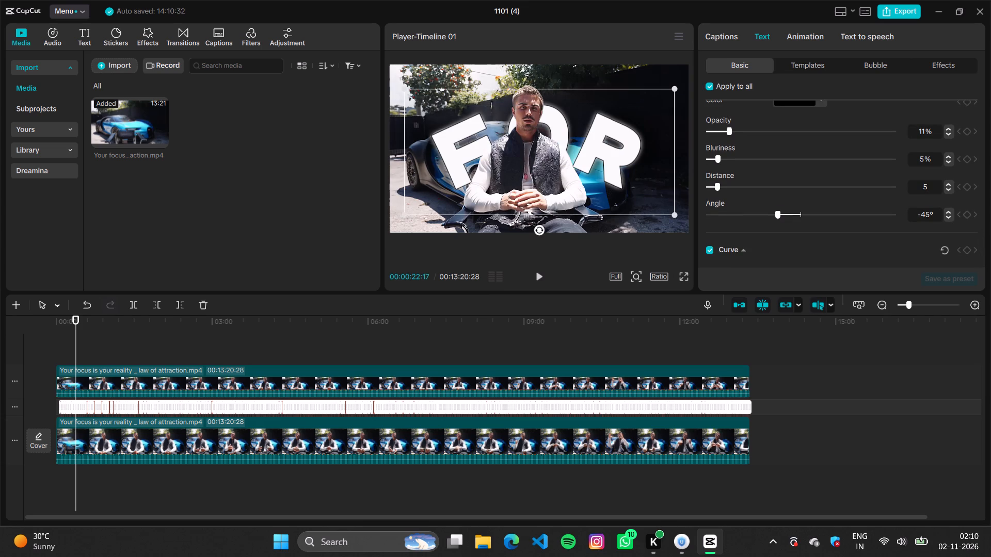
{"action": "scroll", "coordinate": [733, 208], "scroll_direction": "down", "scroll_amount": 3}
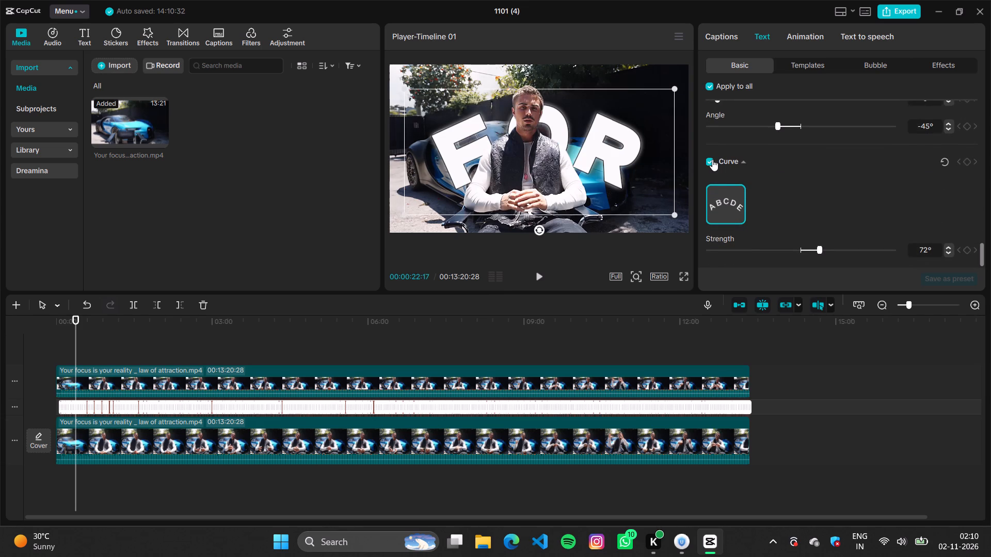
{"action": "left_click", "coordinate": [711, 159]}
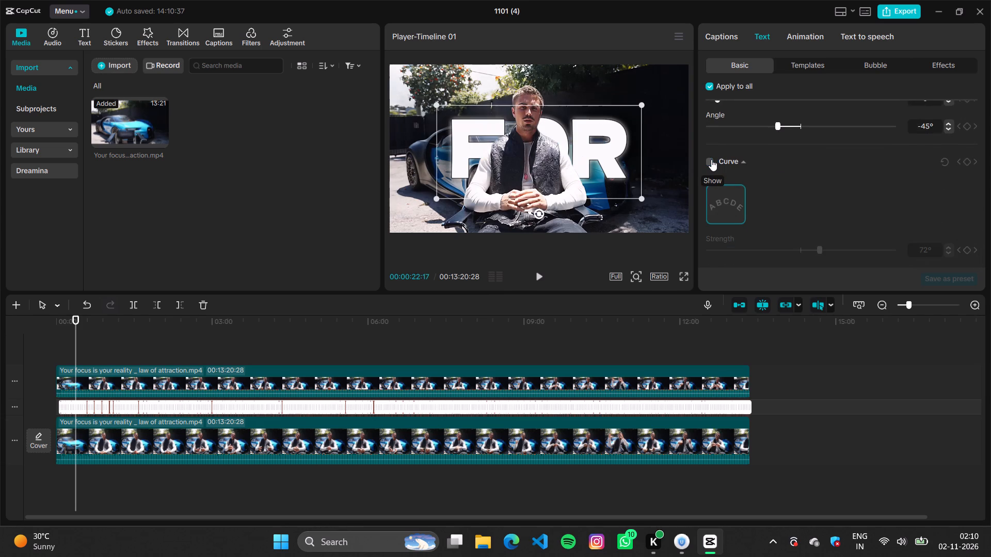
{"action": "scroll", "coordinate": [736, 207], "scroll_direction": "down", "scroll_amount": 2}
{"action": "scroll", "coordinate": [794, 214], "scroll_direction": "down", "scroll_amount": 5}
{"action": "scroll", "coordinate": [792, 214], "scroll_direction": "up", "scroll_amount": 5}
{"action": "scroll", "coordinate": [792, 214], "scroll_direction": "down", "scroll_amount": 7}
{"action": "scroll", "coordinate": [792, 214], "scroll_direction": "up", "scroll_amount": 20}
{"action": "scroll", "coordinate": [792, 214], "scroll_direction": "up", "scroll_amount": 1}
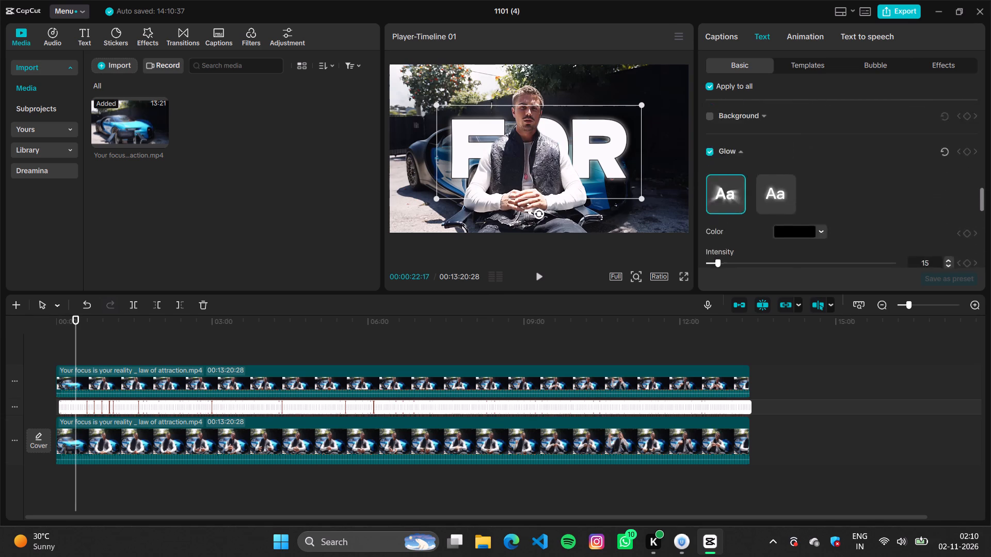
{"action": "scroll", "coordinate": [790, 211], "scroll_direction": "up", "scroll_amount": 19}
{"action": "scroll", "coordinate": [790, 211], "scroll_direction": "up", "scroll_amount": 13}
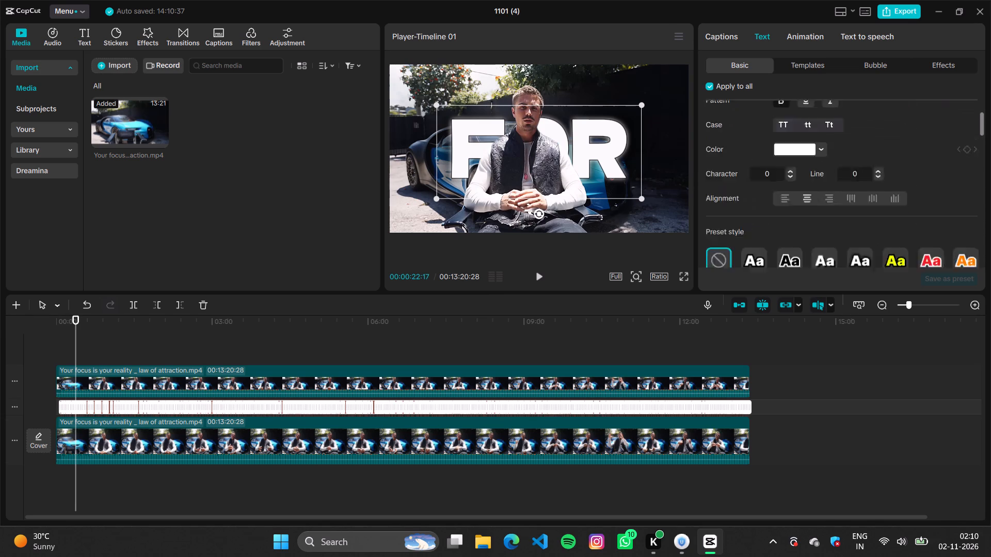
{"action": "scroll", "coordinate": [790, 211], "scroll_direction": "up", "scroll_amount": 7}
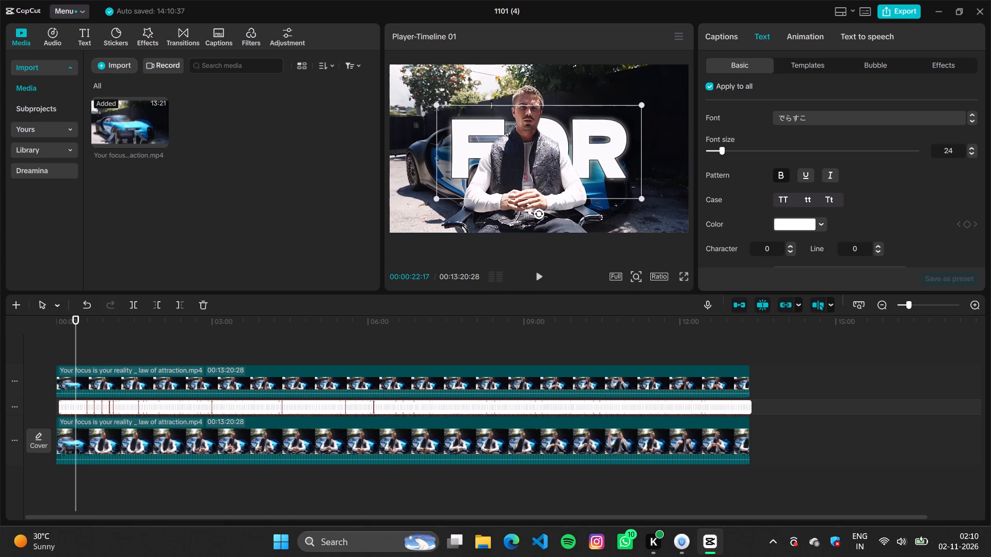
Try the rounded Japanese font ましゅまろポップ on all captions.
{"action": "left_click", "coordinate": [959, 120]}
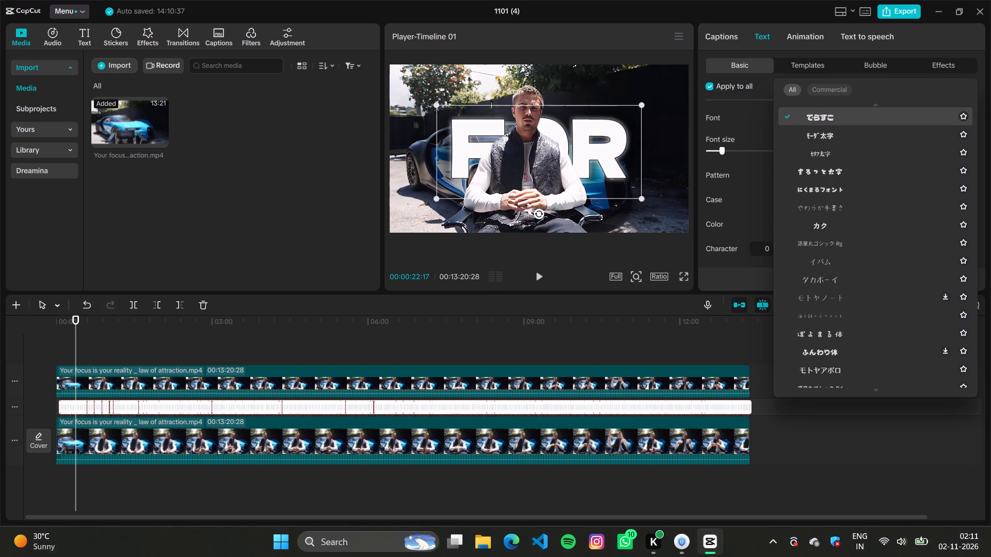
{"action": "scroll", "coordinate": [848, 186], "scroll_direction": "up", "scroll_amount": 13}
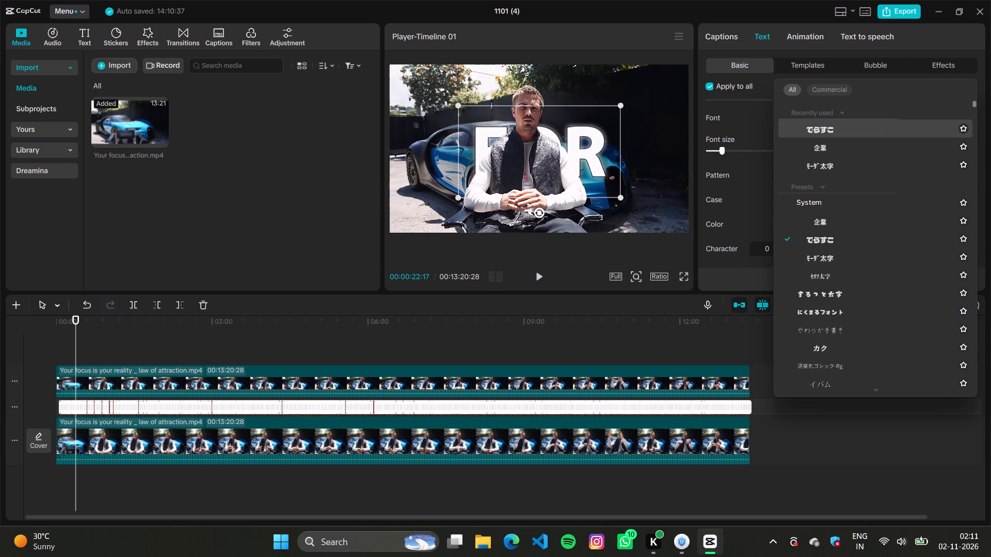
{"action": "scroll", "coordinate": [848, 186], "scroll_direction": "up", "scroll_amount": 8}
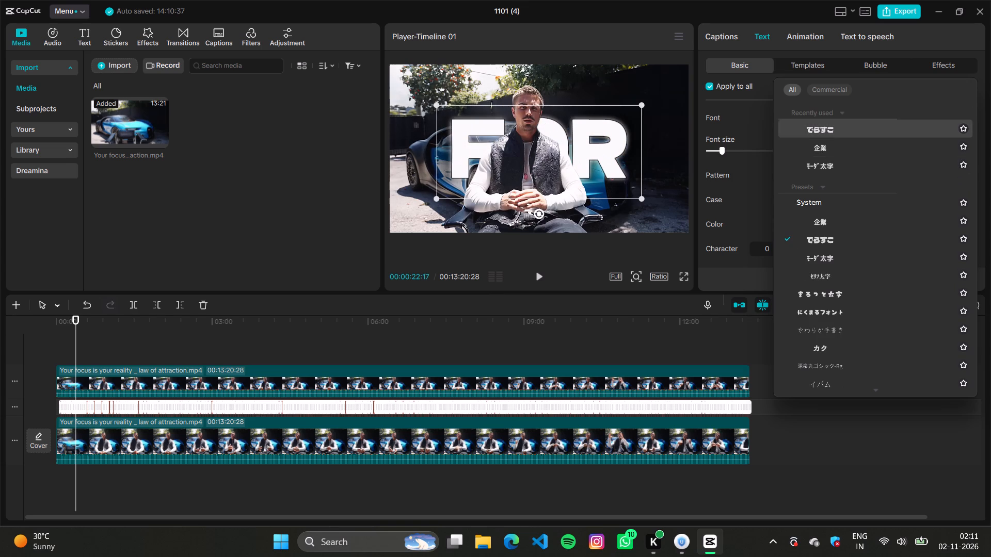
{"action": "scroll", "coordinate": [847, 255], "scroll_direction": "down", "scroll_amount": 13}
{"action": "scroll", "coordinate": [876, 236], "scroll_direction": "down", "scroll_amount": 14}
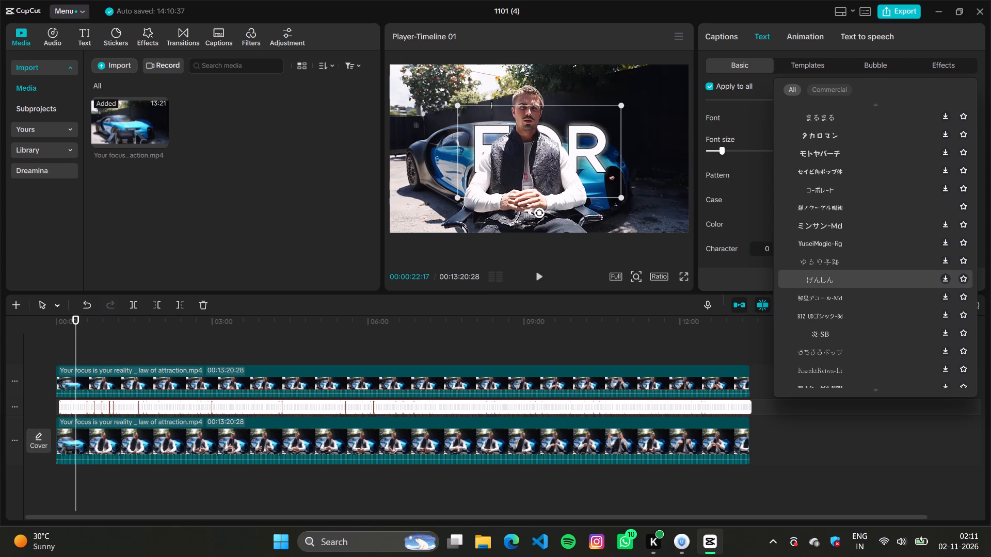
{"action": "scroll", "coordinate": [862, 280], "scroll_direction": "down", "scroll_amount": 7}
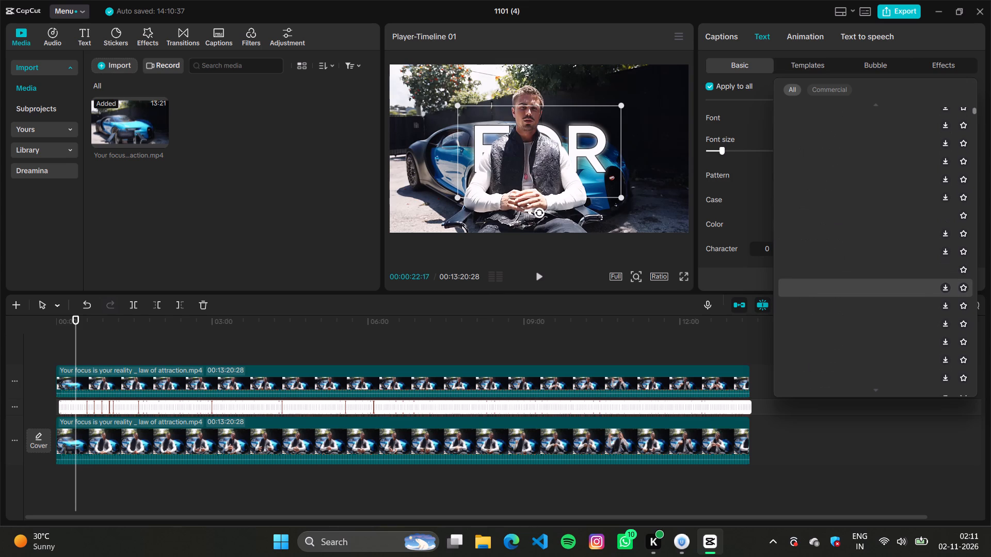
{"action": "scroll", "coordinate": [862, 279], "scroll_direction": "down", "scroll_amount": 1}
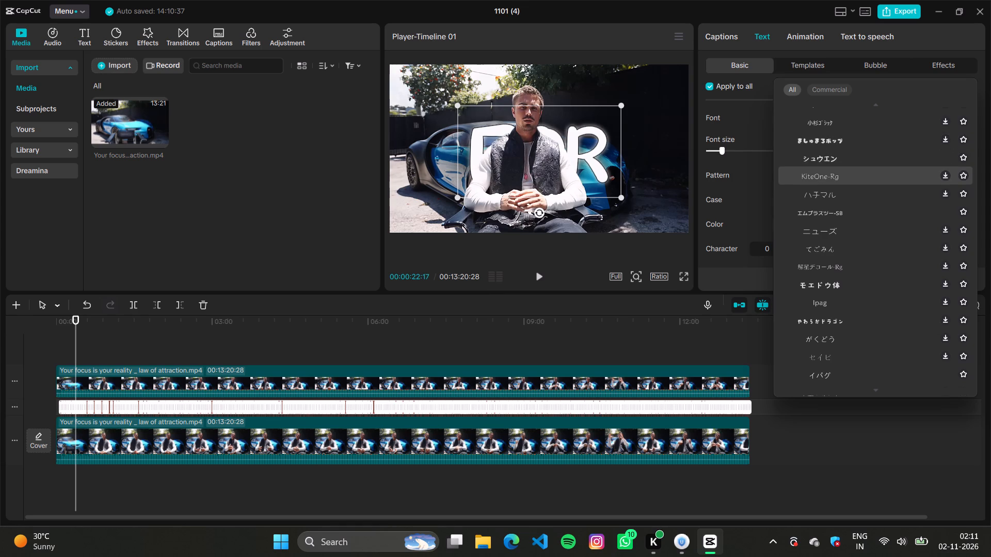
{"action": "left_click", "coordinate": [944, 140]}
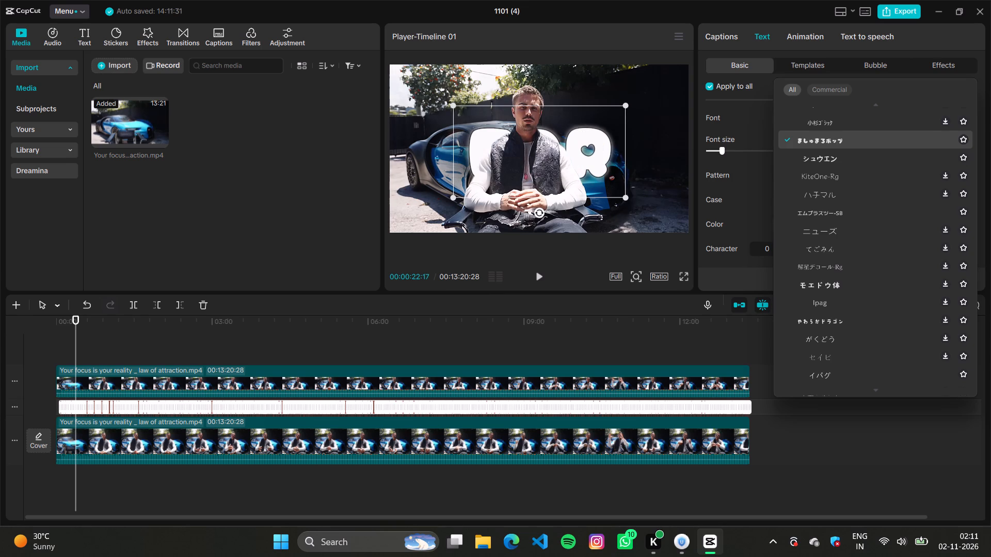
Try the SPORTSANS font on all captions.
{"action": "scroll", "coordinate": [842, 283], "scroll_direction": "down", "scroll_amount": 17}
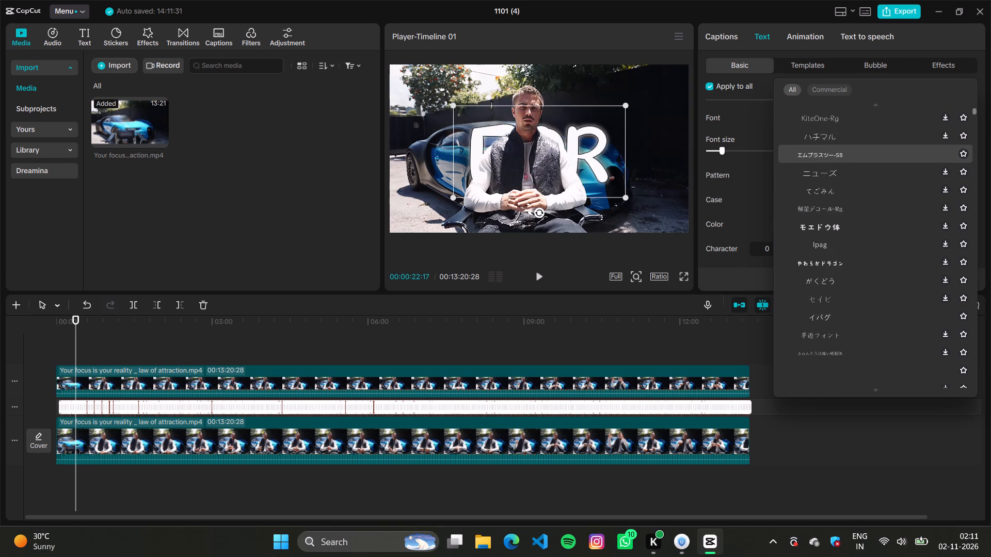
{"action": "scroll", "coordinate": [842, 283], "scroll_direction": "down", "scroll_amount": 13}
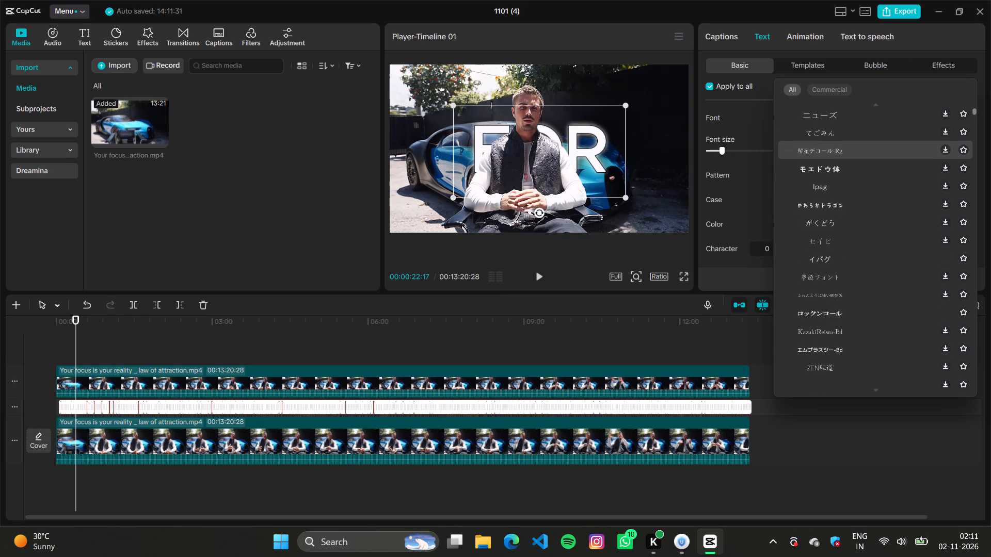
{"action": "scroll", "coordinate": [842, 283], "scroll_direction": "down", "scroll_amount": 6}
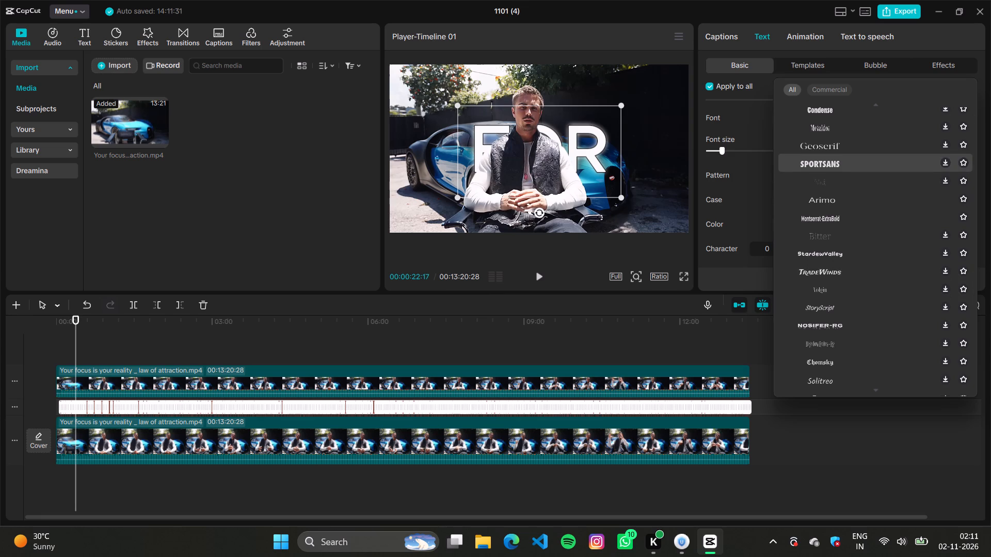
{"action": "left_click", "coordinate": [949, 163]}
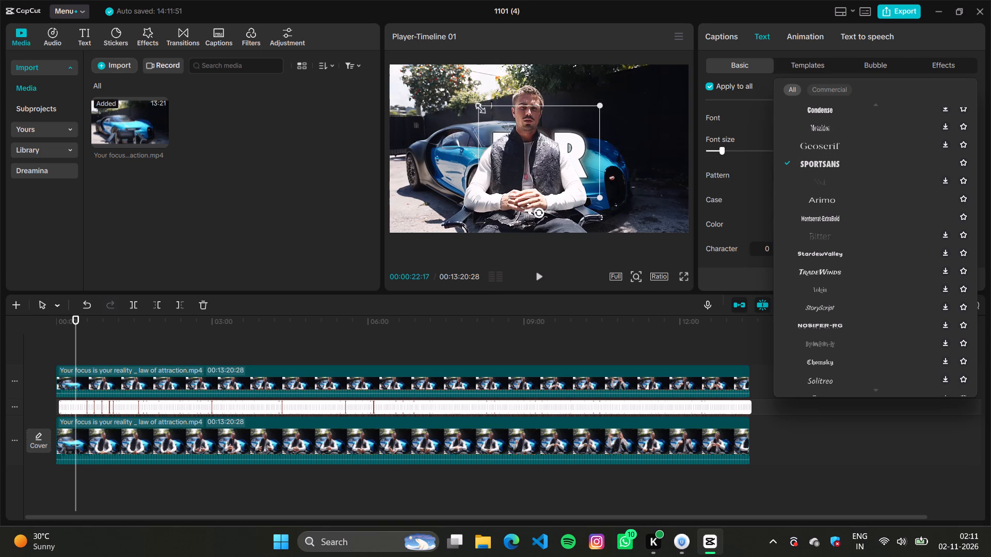
Enlarge the captions in the preview so the text frame spans nearly the full height of the video.
{"action": "left_click_drag", "start_coordinate": [477, 106], "coordinate": [387, 80]}
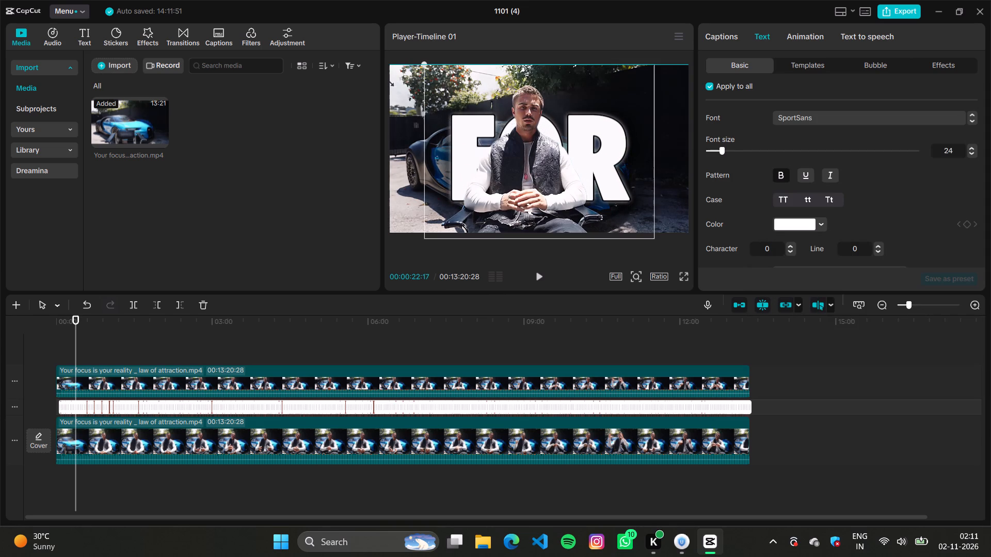
Shrink the captions slightly in the preview so the text frame fits within the video's height.
{"action": "left_click_drag", "start_coordinate": [387, 80], "coordinate": [412, 82]}
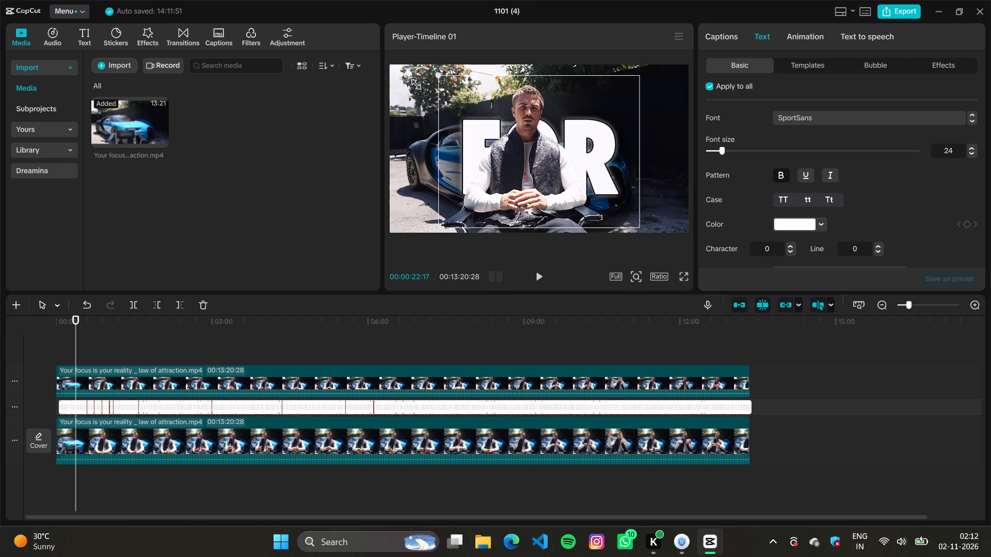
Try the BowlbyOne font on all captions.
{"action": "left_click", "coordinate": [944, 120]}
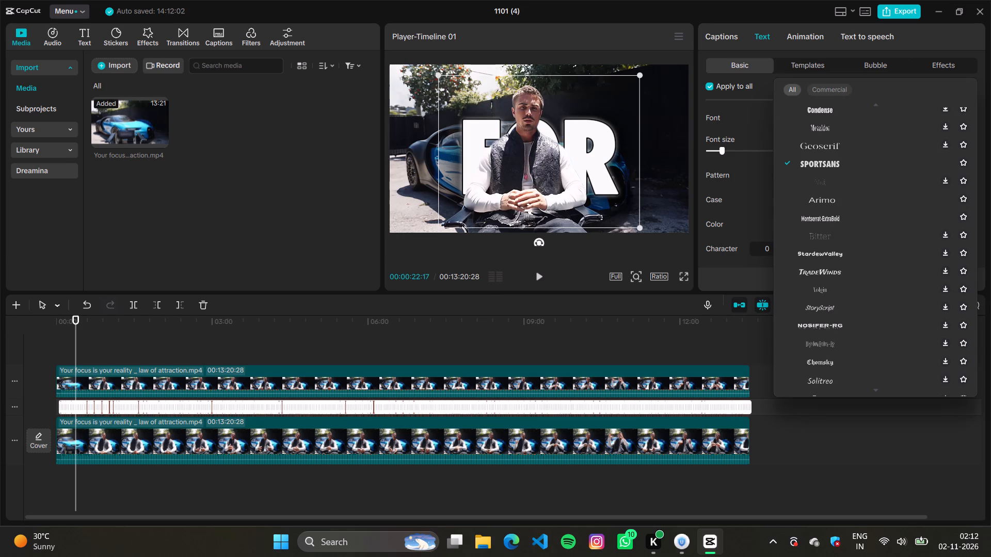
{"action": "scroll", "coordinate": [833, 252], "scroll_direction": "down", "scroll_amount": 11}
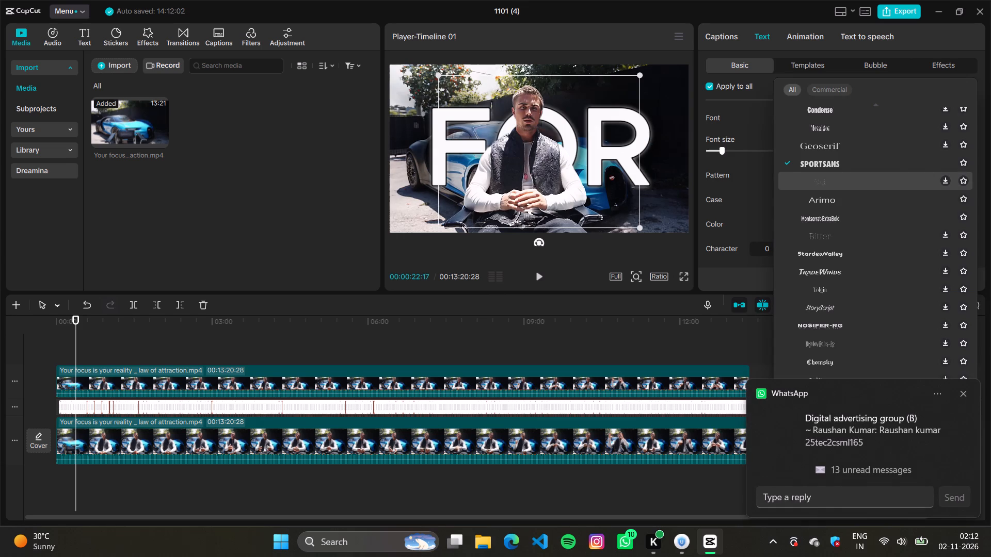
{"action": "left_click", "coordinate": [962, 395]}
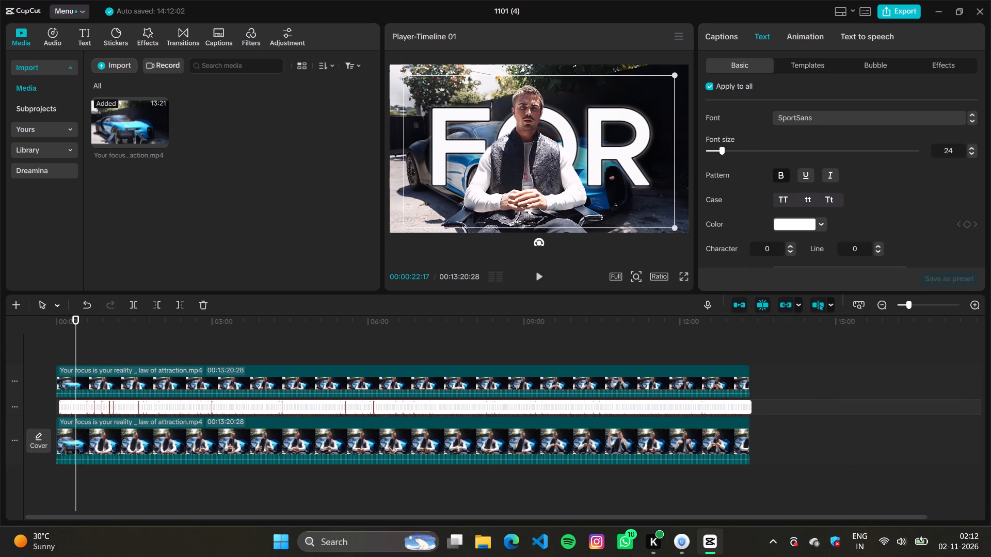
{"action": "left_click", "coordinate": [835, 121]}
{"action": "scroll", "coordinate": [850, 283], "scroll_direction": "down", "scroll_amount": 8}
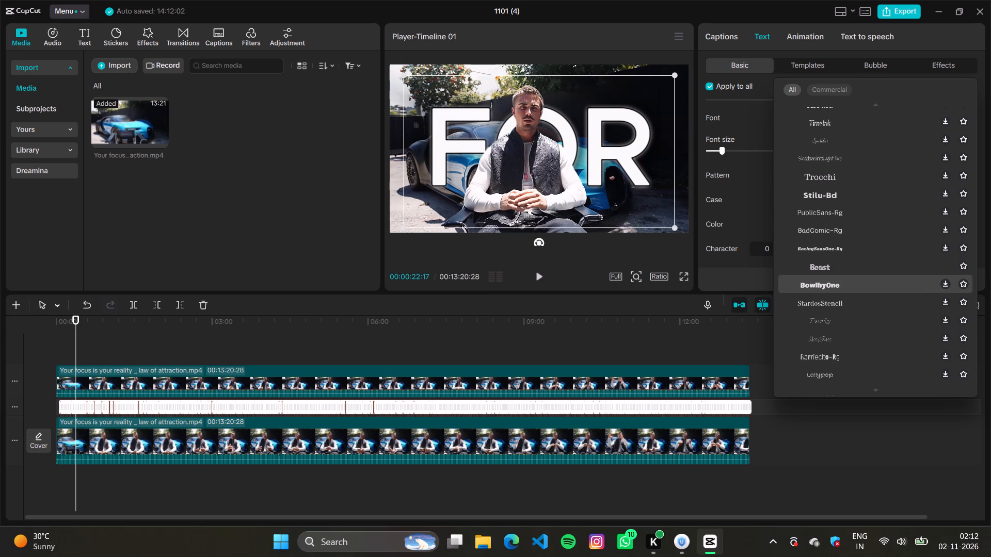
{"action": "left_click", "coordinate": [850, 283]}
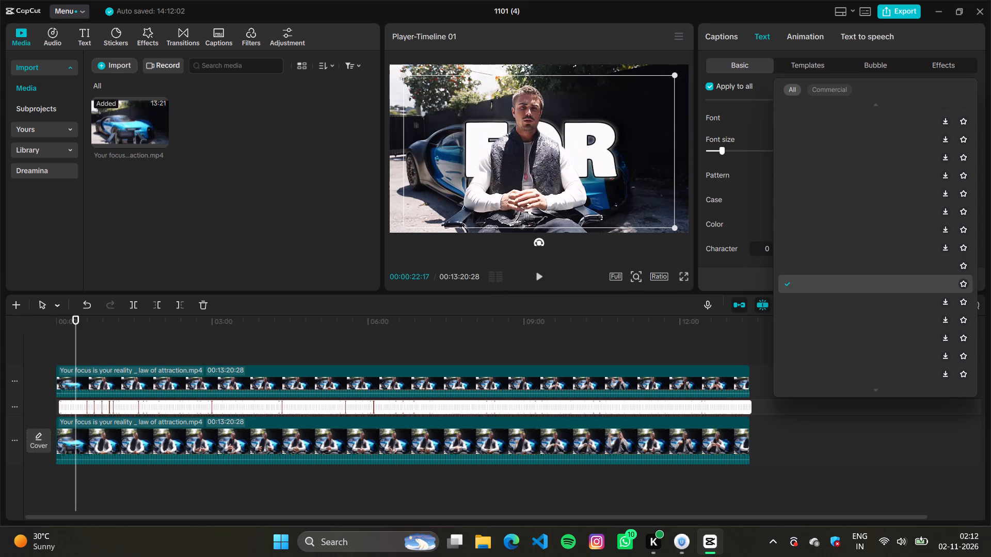
Apply the rounded Korean font 소프트 to all captions.
{"action": "scroll", "coordinate": [850, 283], "scroll_direction": "down", "scroll_amount": 3}
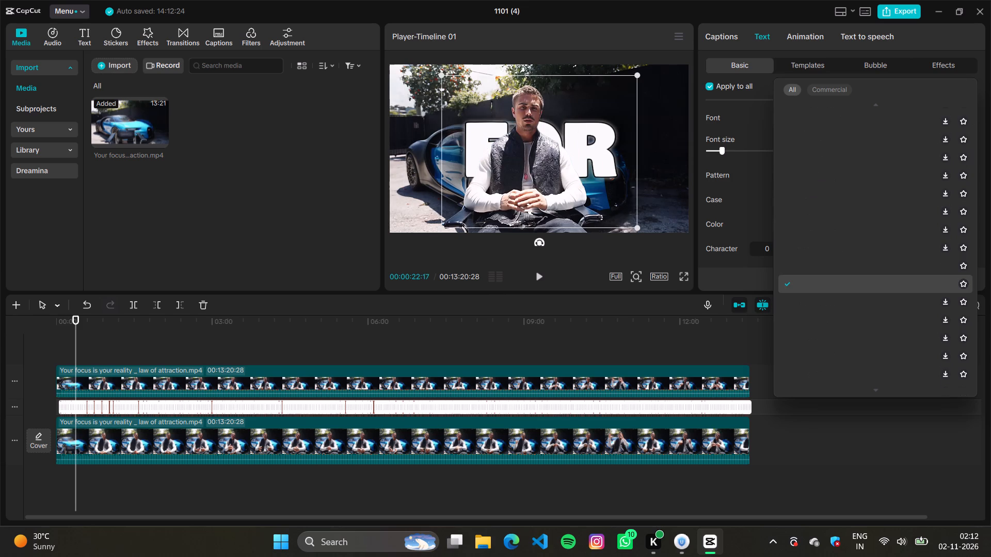
{"action": "scroll", "coordinate": [850, 283], "scroll_direction": "down", "scroll_amount": 6}
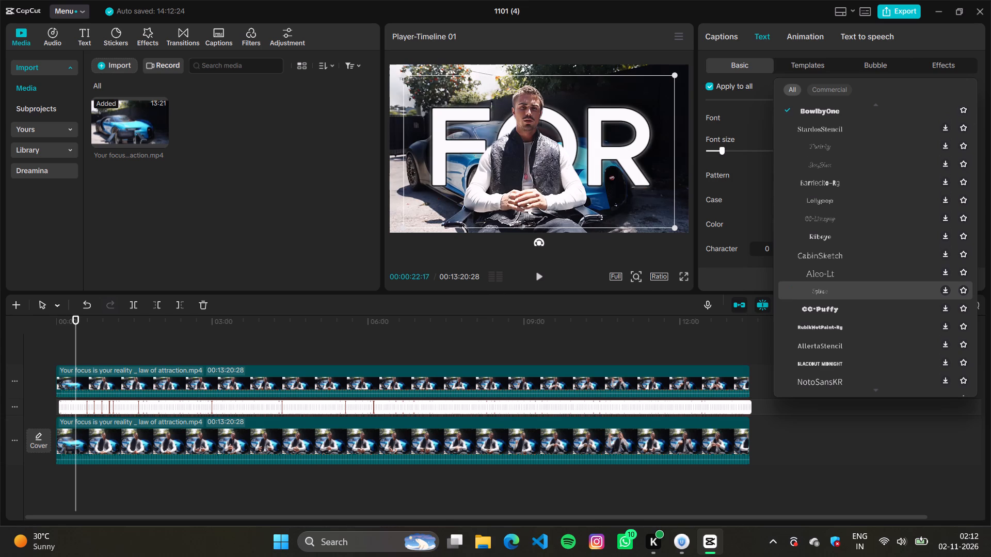
{"action": "scroll", "coordinate": [849, 280], "scroll_direction": "down", "scroll_amount": 1}
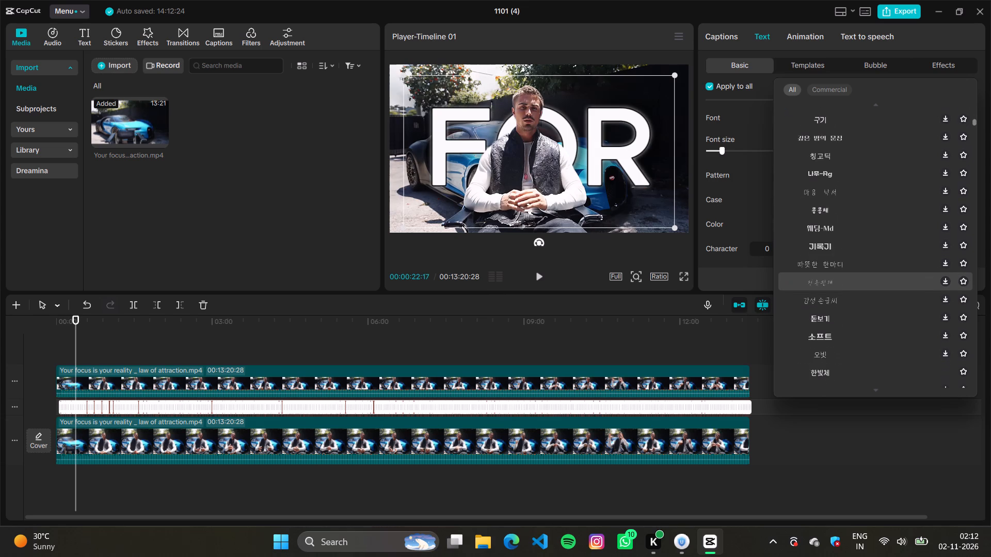
{"action": "left_click", "coordinate": [850, 337]}
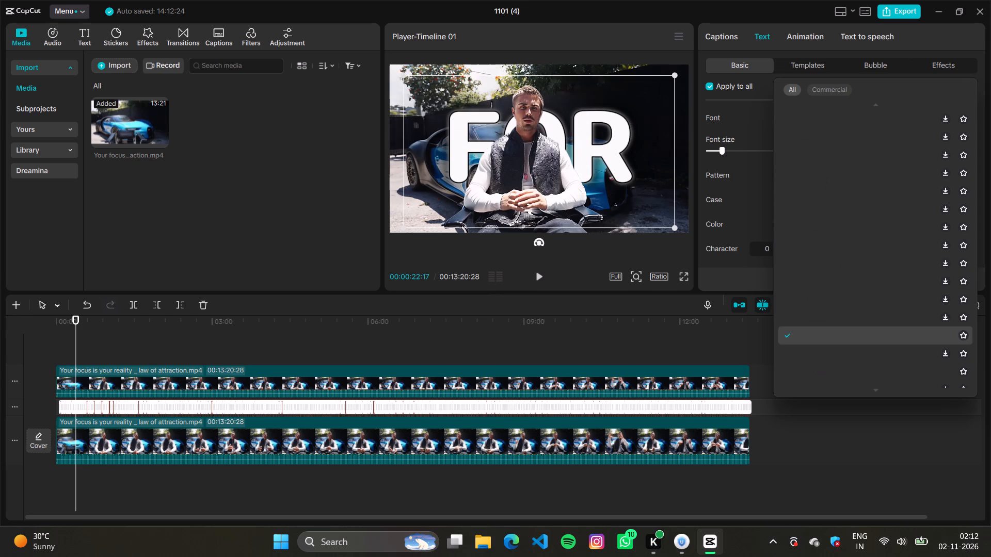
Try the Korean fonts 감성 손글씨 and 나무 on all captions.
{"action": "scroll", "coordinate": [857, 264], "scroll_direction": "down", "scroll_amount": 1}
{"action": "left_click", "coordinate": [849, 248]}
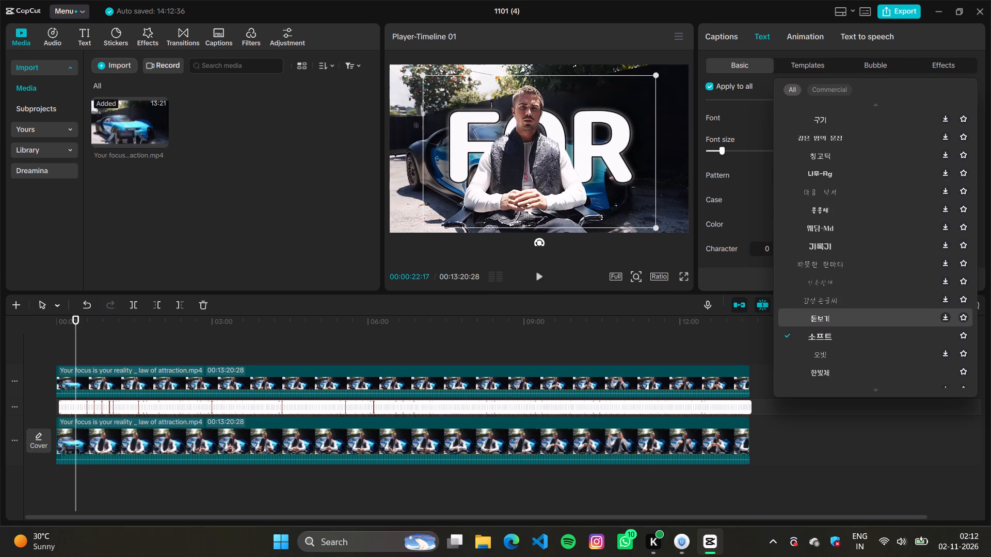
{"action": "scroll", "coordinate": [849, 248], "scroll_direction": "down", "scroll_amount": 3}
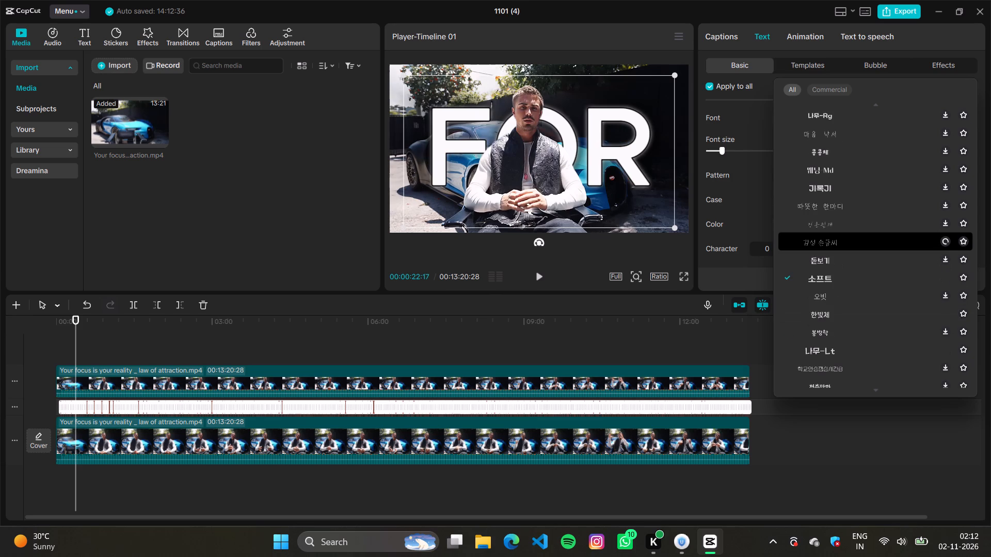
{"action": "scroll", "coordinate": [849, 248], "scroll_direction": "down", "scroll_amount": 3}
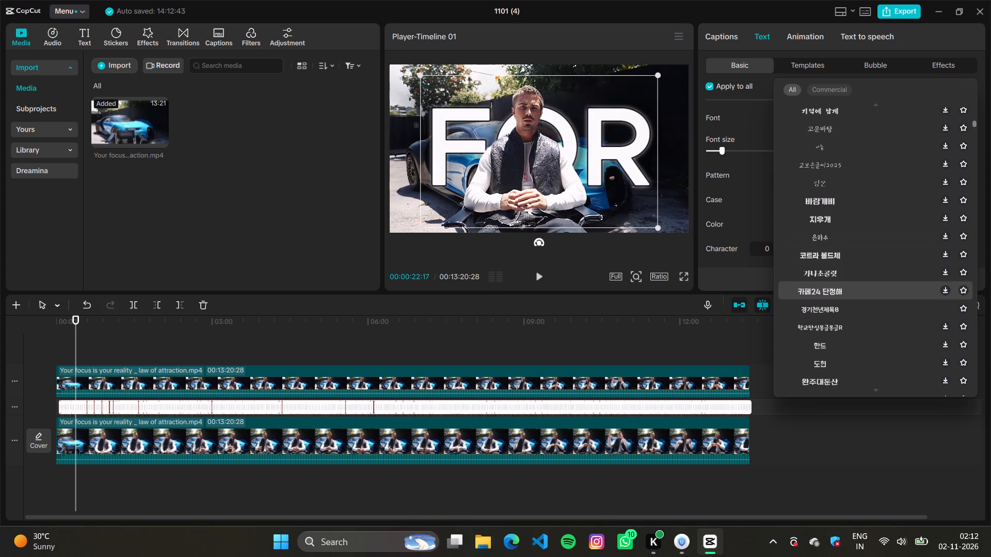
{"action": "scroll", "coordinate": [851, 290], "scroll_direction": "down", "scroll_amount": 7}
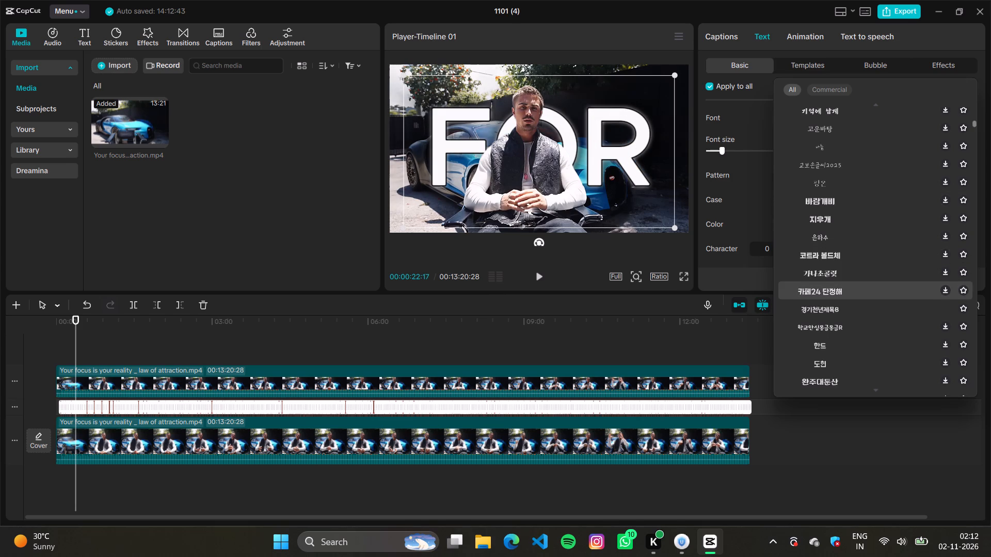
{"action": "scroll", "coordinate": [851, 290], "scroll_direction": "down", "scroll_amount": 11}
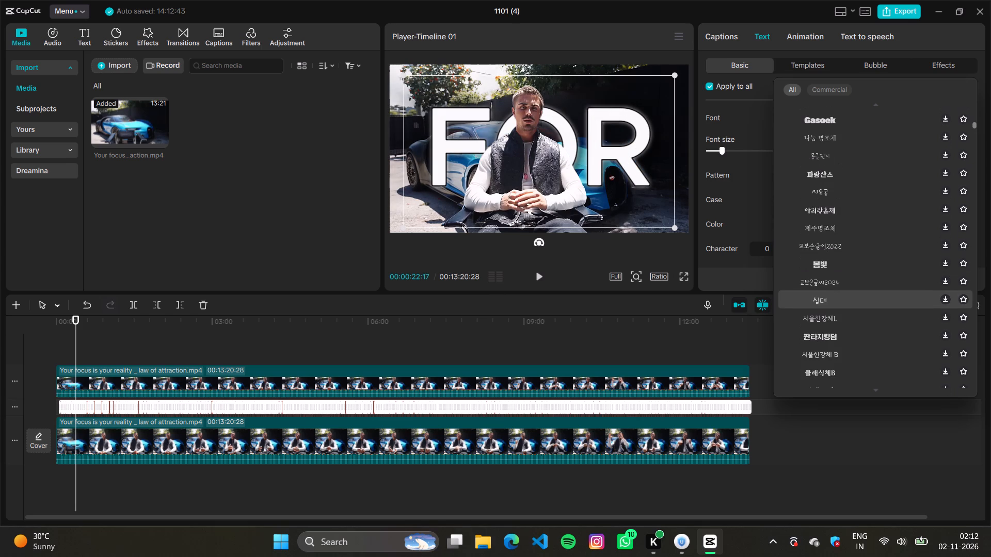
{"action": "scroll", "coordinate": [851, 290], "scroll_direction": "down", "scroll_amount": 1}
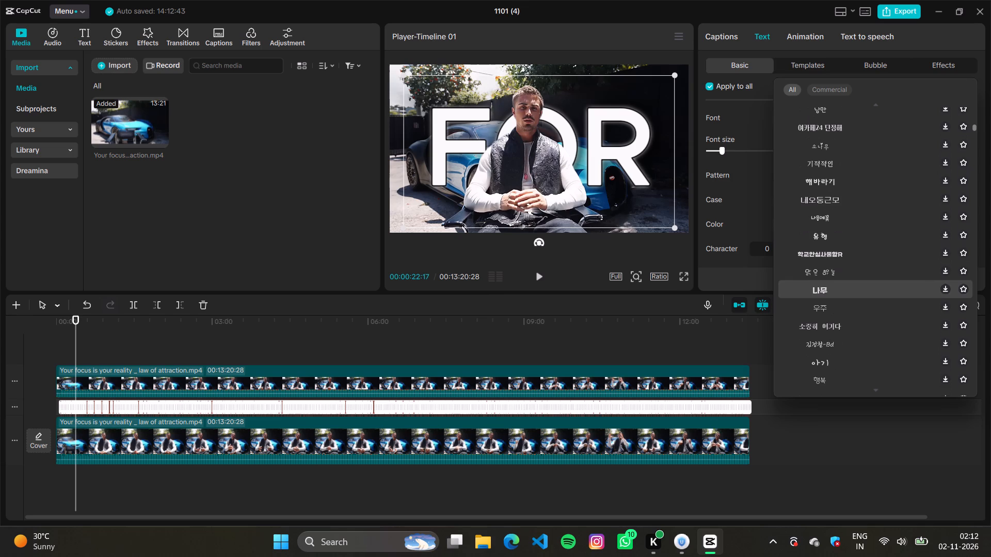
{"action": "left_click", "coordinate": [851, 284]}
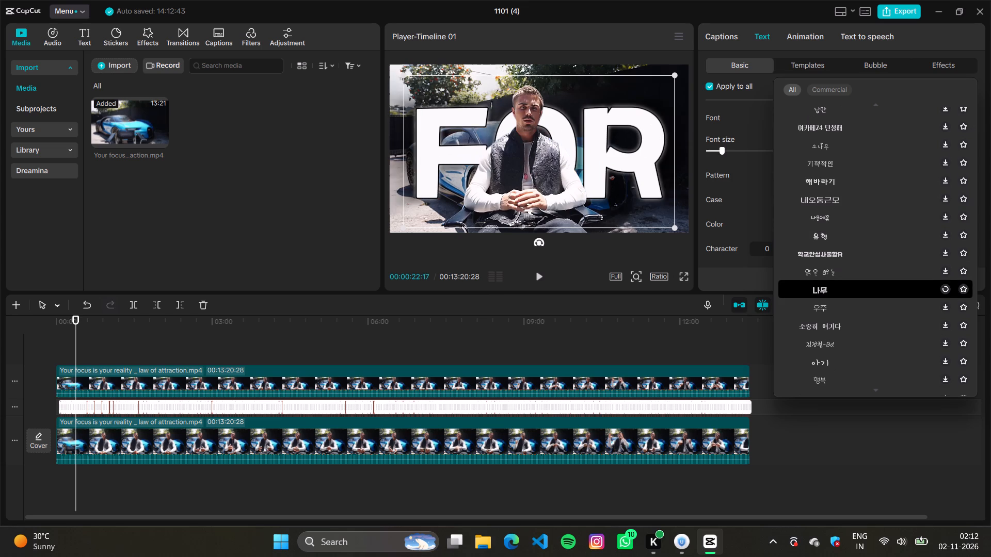
Set the font of all captions to 黄金时代.
{"action": "scroll", "coordinate": [851, 282], "scroll_direction": "down", "scroll_amount": 7}
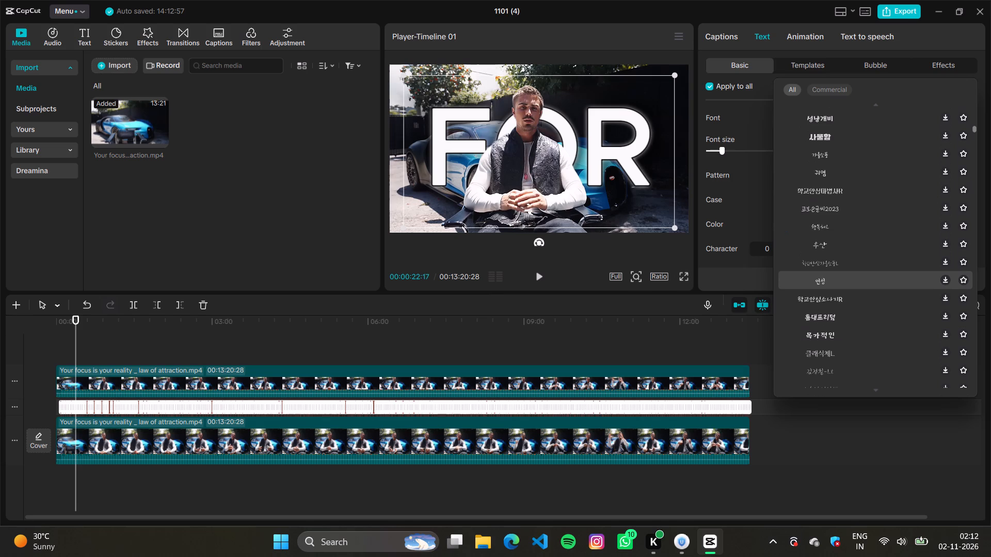
{"action": "scroll", "coordinate": [851, 282], "scroll_direction": "down", "scroll_amount": 7}
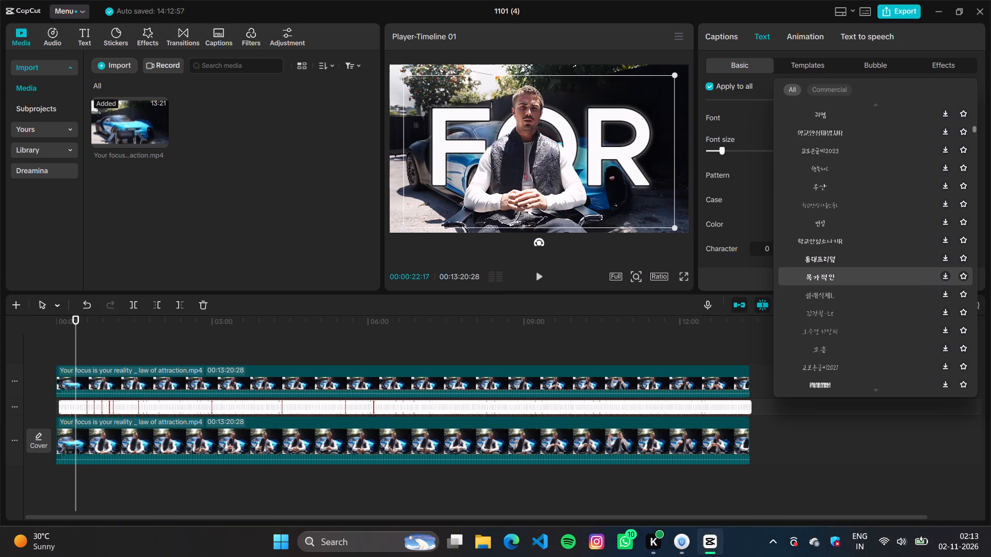
{"action": "scroll", "coordinate": [851, 282], "scroll_direction": "down", "scroll_amount": 3}
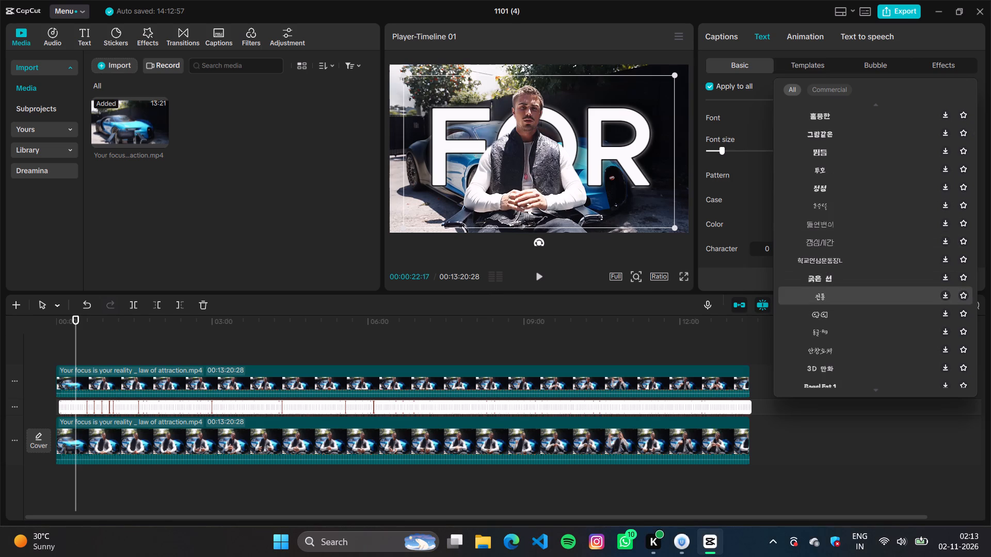
{"action": "scroll", "coordinate": [851, 296], "scroll_direction": "down", "scroll_amount": 6}
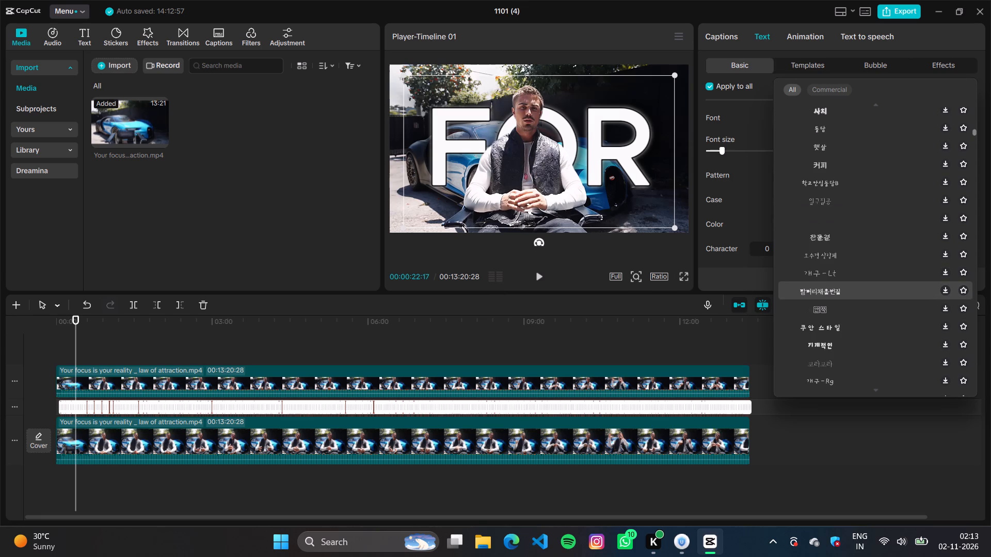
{"action": "scroll", "coordinate": [851, 296], "scroll_direction": "down", "scroll_amount": 7}
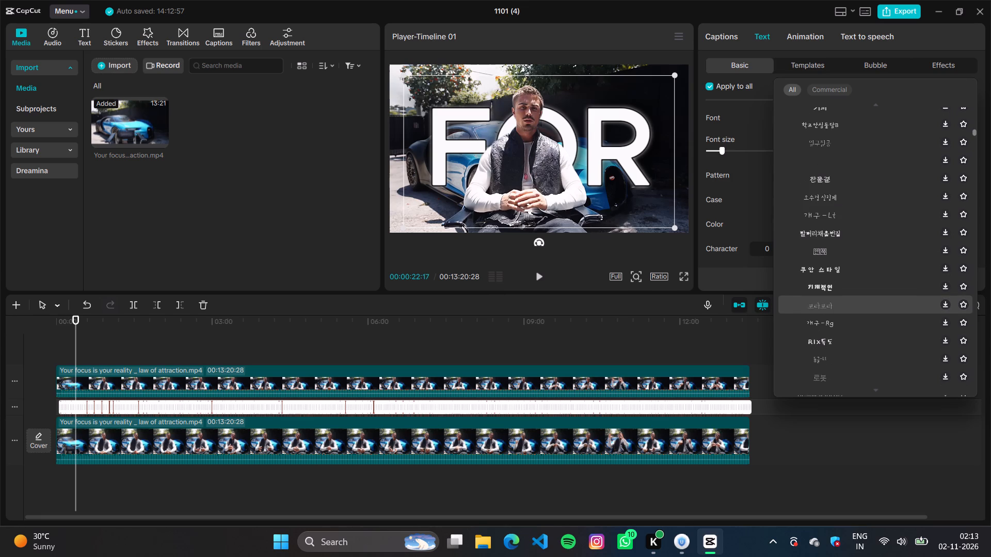
{"action": "scroll", "coordinate": [851, 296], "scroll_direction": "down", "scroll_amount": 5}
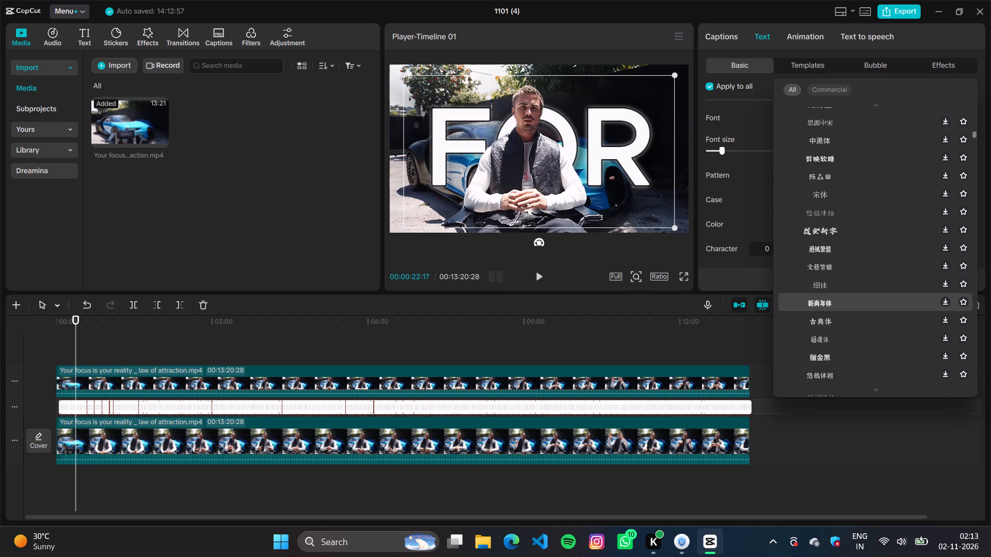
{"action": "scroll", "coordinate": [851, 296], "scroll_direction": "down", "scroll_amount": 5}
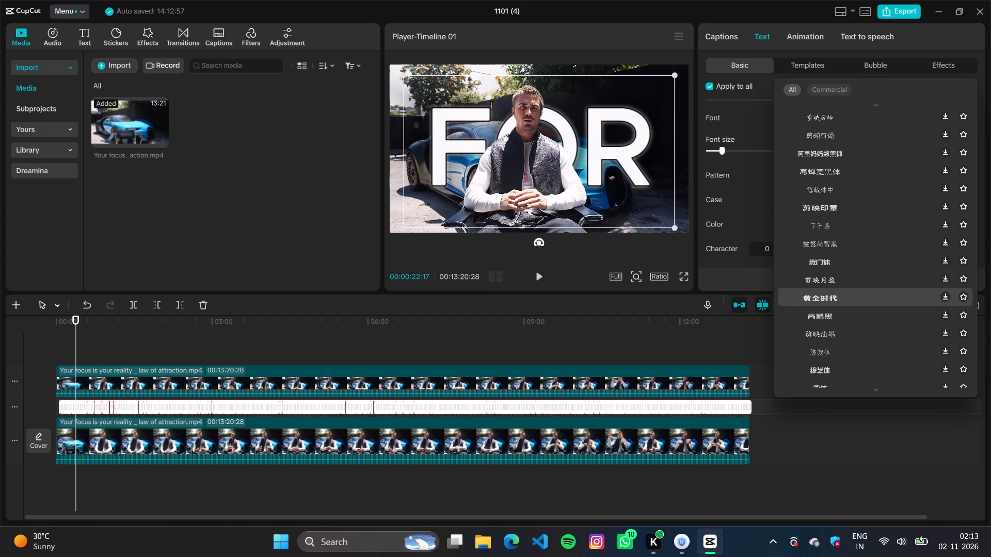
{"action": "left_click", "coordinate": [853, 302]}
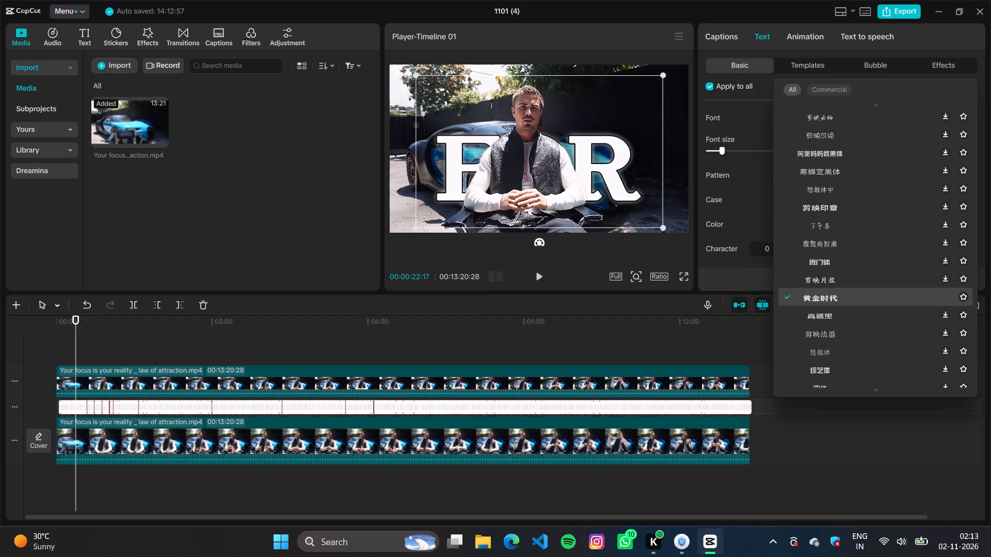
{"action": "scroll", "coordinate": [881, 287], "scroll_direction": "up", "scroll_amount": 20}
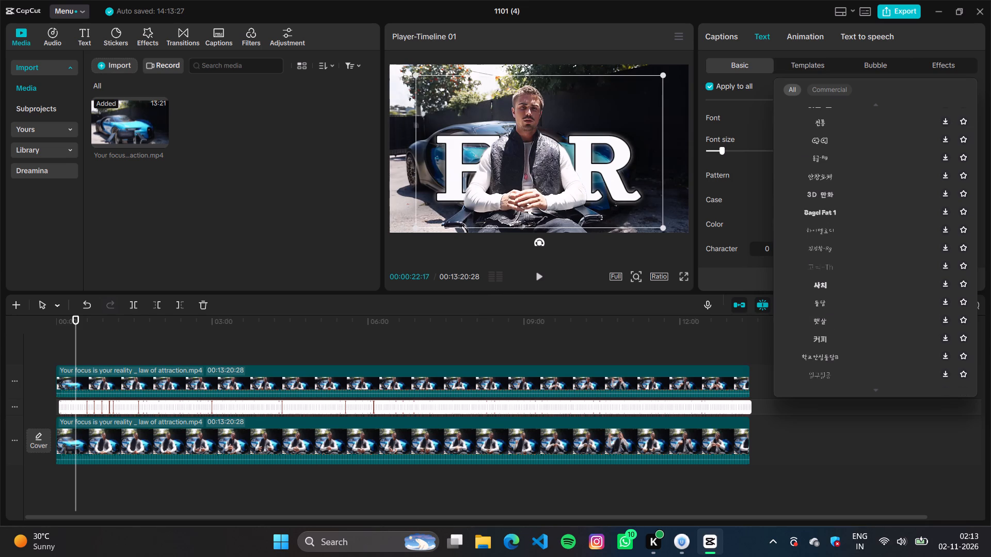
{"action": "left_click_drag", "start_coordinate": [975, 130], "coordinate": [970, 91]}
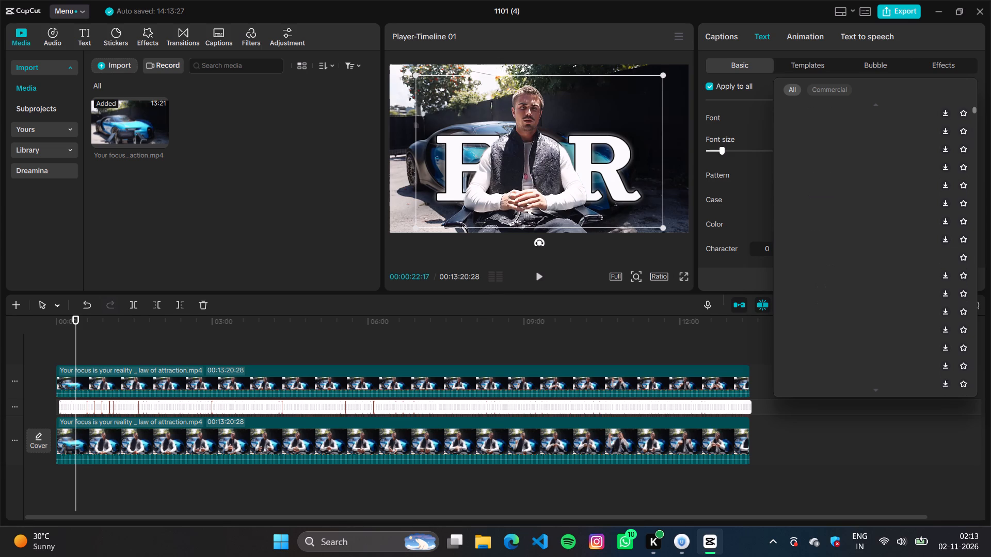
{"action": "left_click_drag", "start_coordinate": [970, 91], "coordinate": [966, 50]}
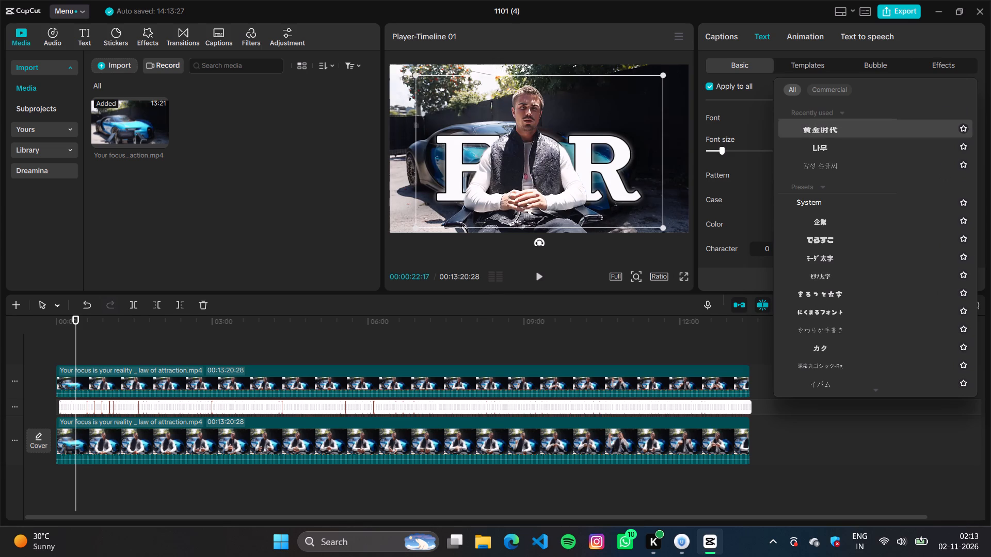
{"action": "left_click", "coordinate": [845, 130]}
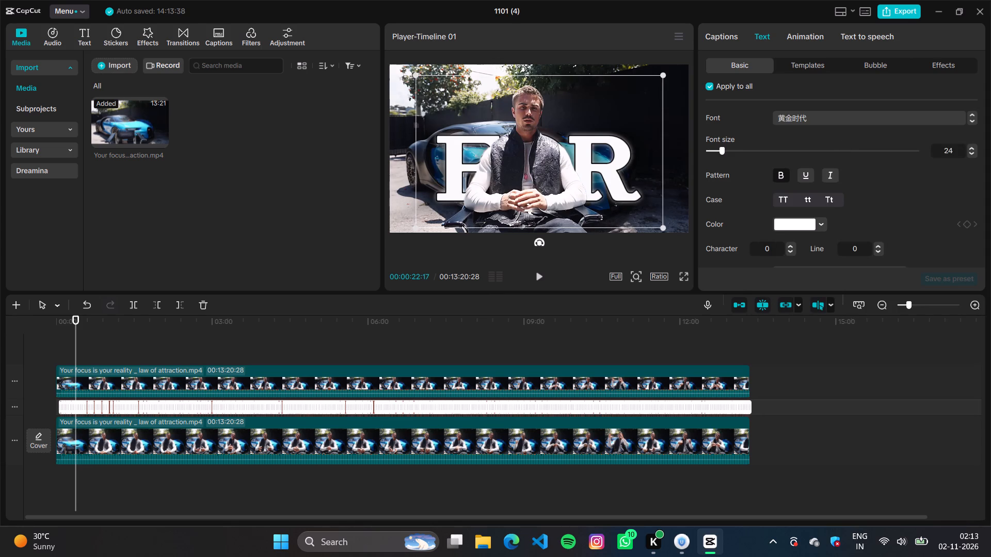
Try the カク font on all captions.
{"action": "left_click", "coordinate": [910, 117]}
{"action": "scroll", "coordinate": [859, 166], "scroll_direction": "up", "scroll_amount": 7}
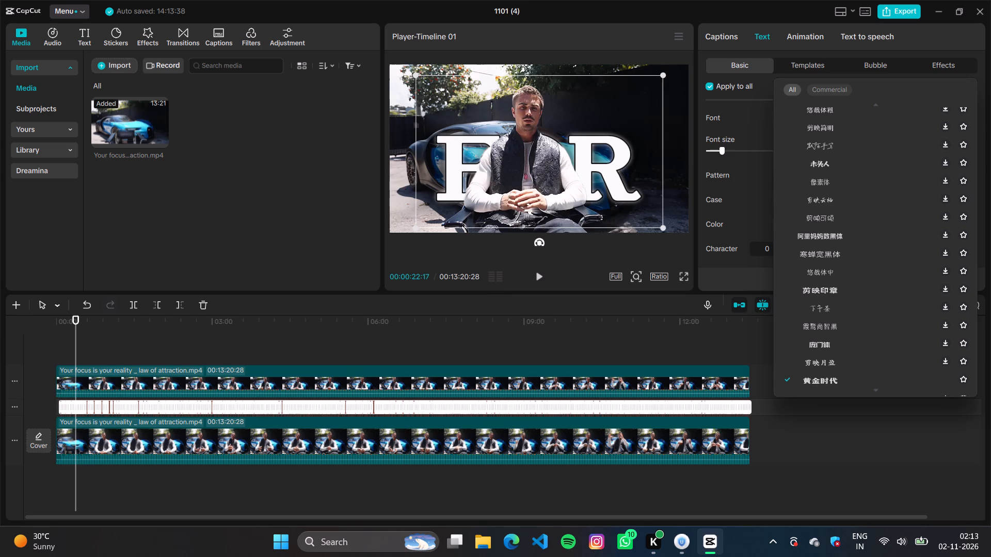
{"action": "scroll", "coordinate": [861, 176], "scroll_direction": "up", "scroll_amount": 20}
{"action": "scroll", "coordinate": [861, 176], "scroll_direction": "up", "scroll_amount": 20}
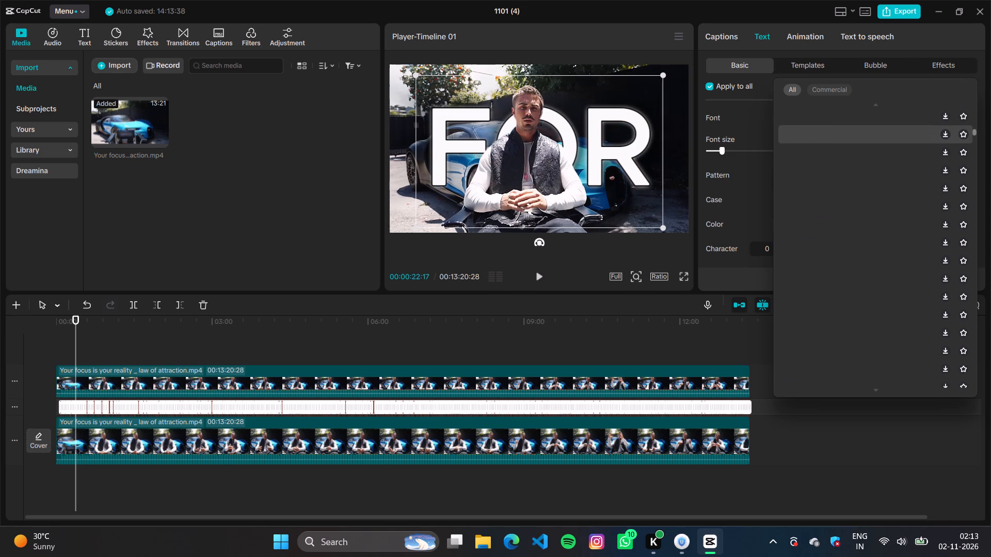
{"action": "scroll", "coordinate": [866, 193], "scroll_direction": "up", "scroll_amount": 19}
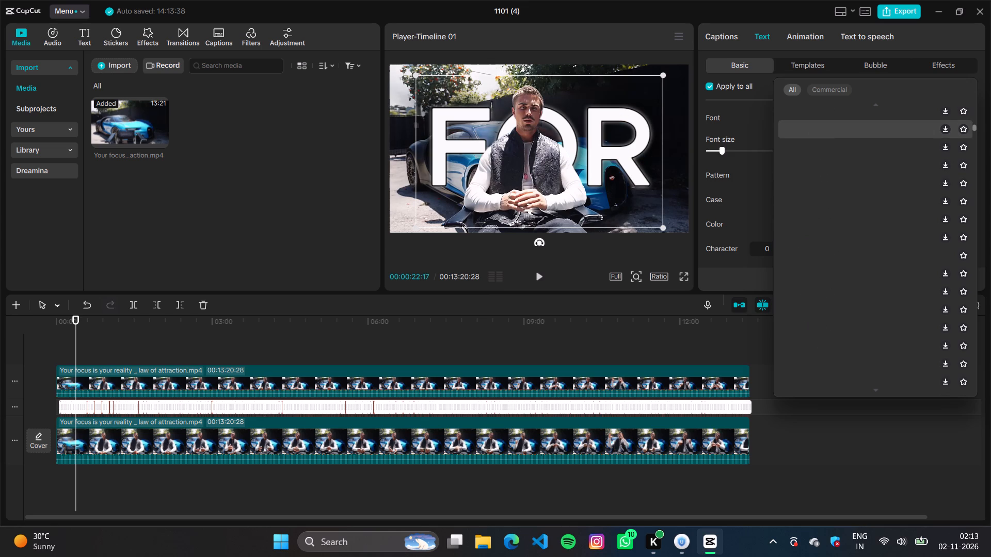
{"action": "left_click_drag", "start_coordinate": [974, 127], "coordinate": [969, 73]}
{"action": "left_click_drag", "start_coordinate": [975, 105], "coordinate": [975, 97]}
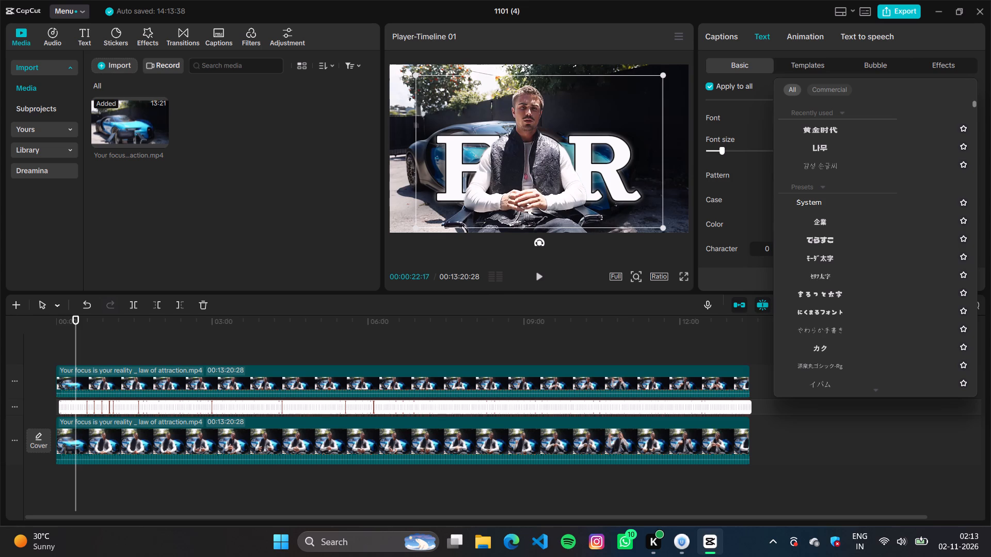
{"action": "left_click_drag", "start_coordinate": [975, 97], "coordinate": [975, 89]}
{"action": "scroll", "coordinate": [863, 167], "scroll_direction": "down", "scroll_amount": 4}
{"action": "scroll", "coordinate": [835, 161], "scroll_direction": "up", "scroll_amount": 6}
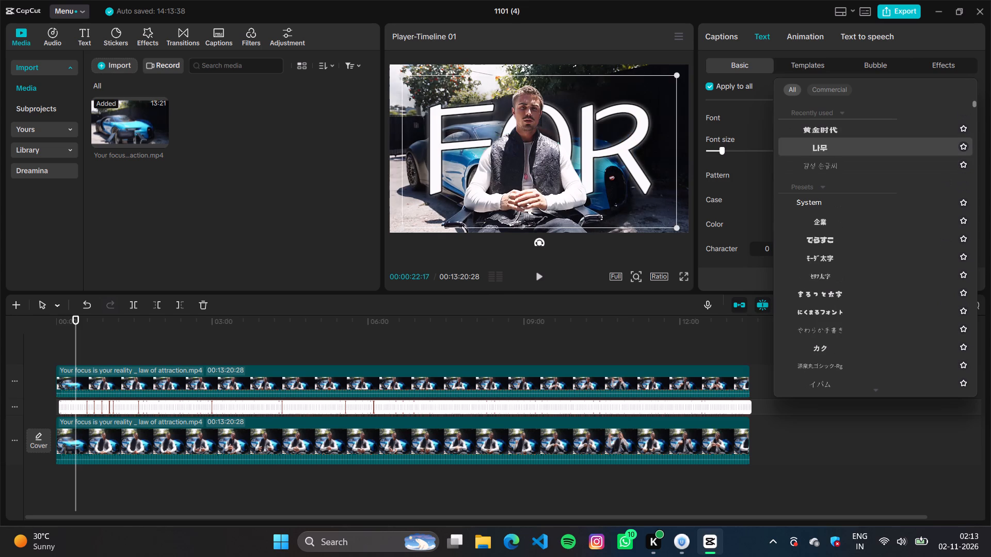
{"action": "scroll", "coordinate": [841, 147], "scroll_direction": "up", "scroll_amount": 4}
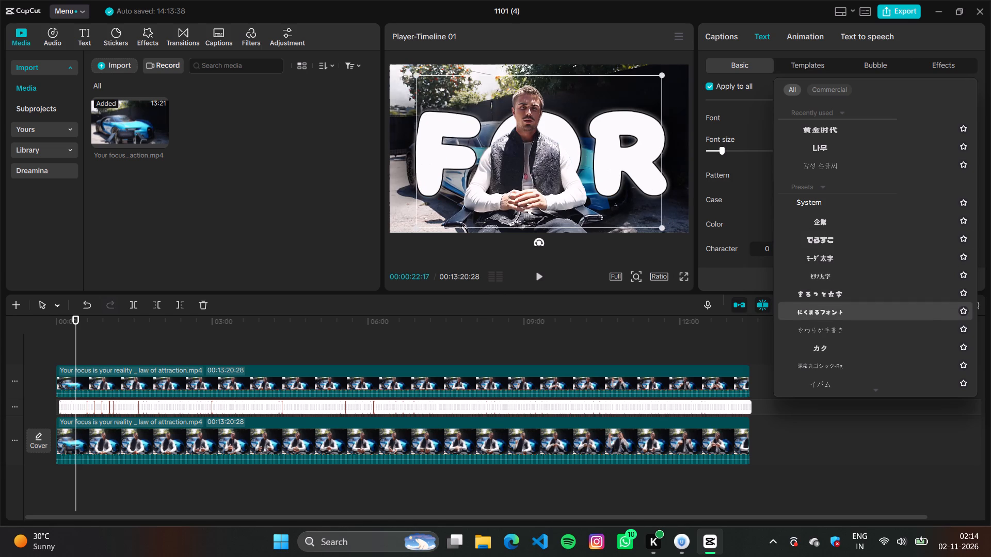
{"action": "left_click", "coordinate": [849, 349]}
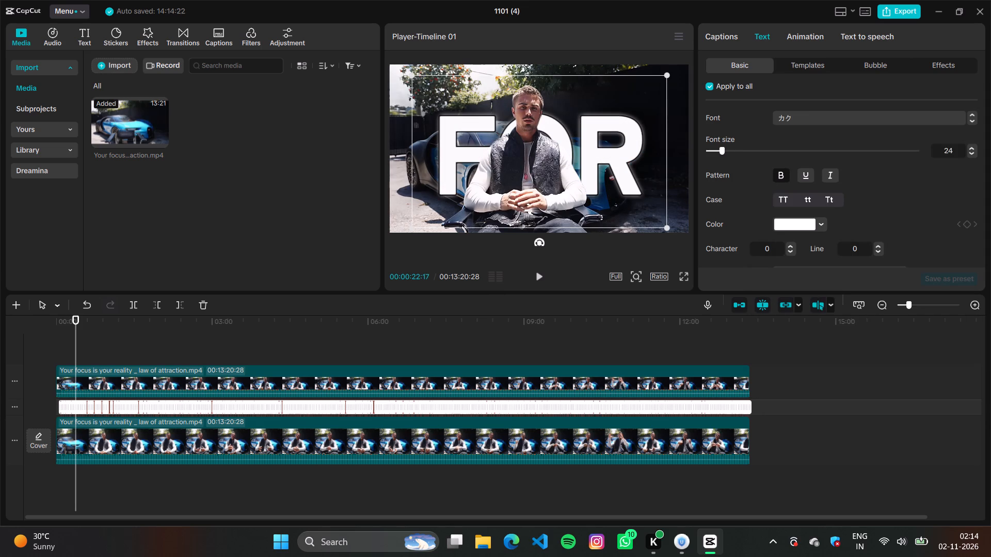
Shrink the captions and move them up so the text sits behind the speaker's head and shoulders.
{"action": "left_click_drag", "start_coordinate": [410, 73], "coordinate": [422, 77]}
{"action": "left_click_drag", "start_coordinate": [451, 109], "coordinate": [442, 81]}
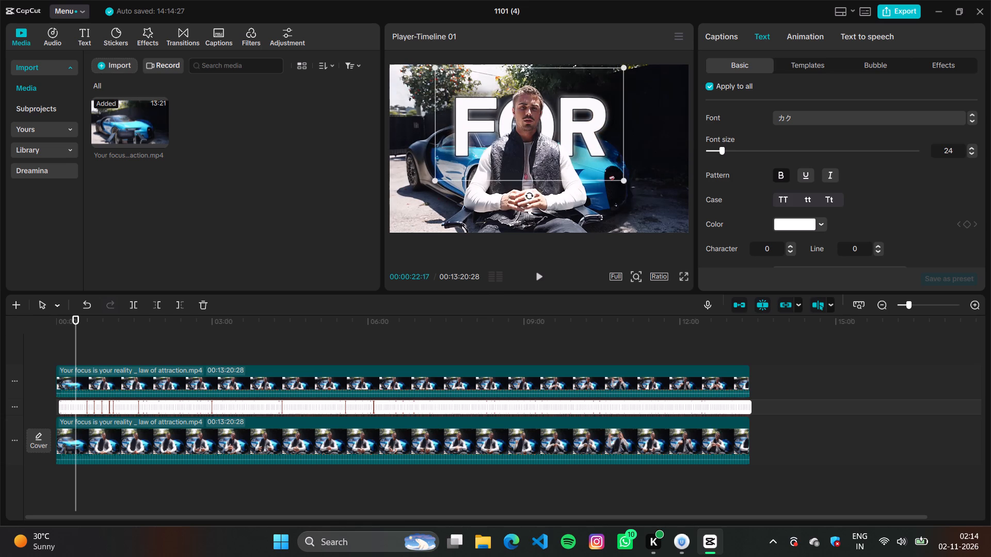
{"action": "left_click_drag", "start_coordinate": [442, 81], "coordinate": [447, 86]}
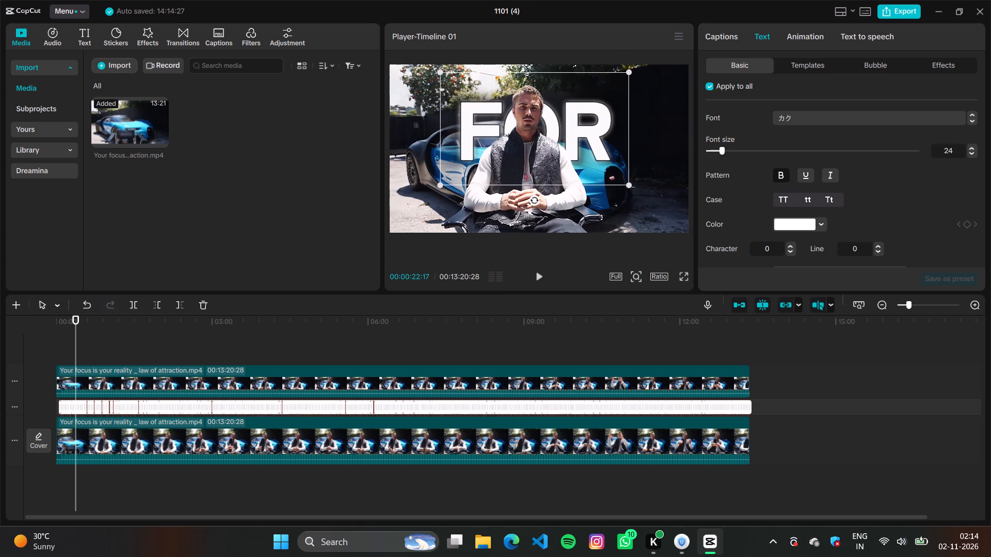
Play through to the "TO" caption and reduce all captions to about 169% scale, keeping them behind the speaker's head.
{"action": "left_click", "coordinate": [537, 275]}
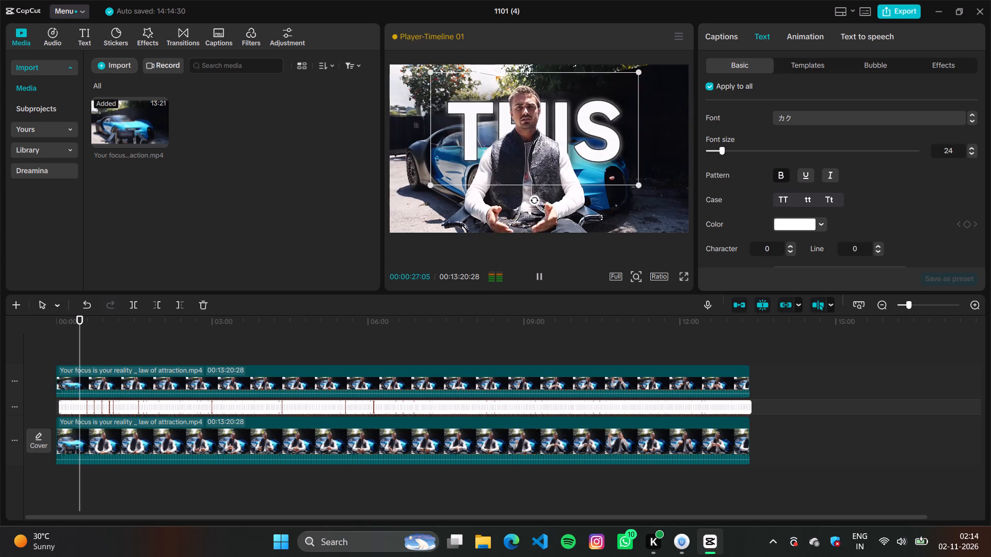
{"action": "left_click", "coordinate": [536, 275]}
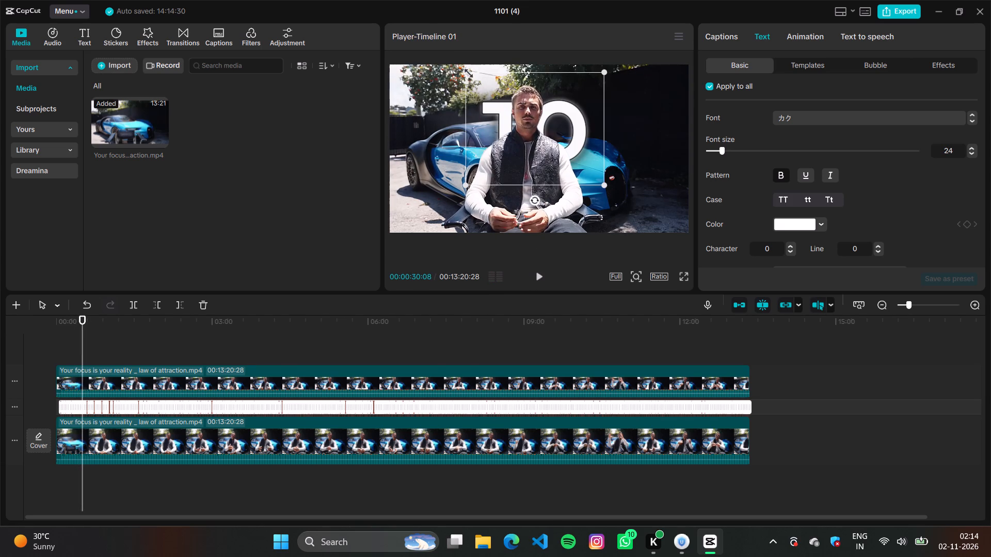
{"action": "left_click_drag", "start_coordinate": [466, 70], "coordinate": [474, 84]}
{"action": "left_click_drag", "start_coordinate": [489, 125], "coordinate": [482, 127]}
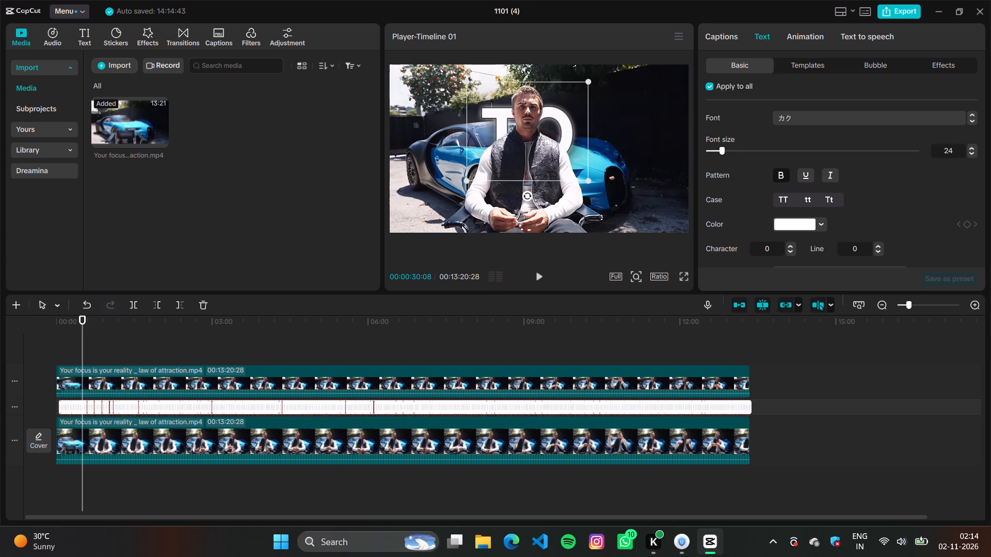
Play the following captions and shift the text slightly so it is centred horizontally behind the speaker.
{"action": "left_click", "coordinate": [534, 276]}
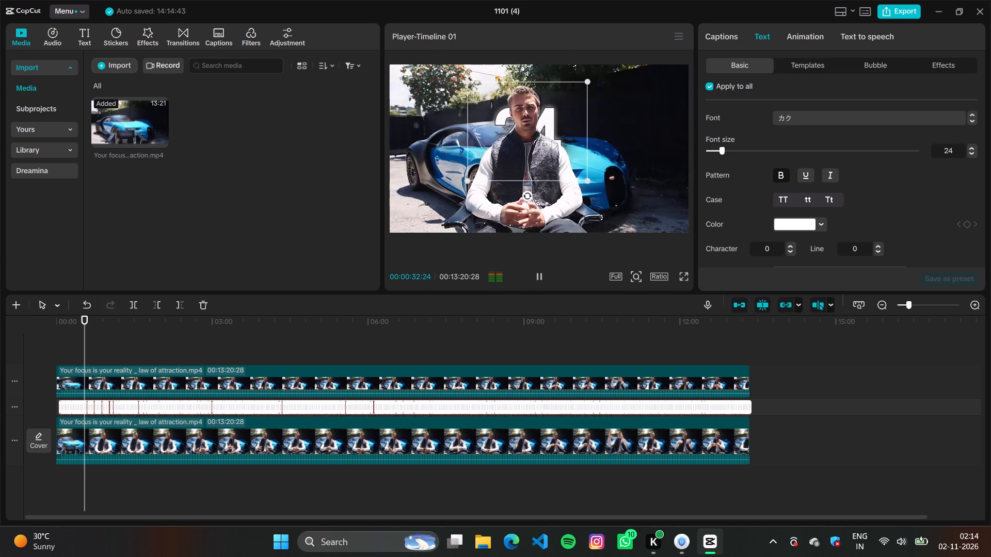
{"action": "left_click", "coordinate": [536, 273]}
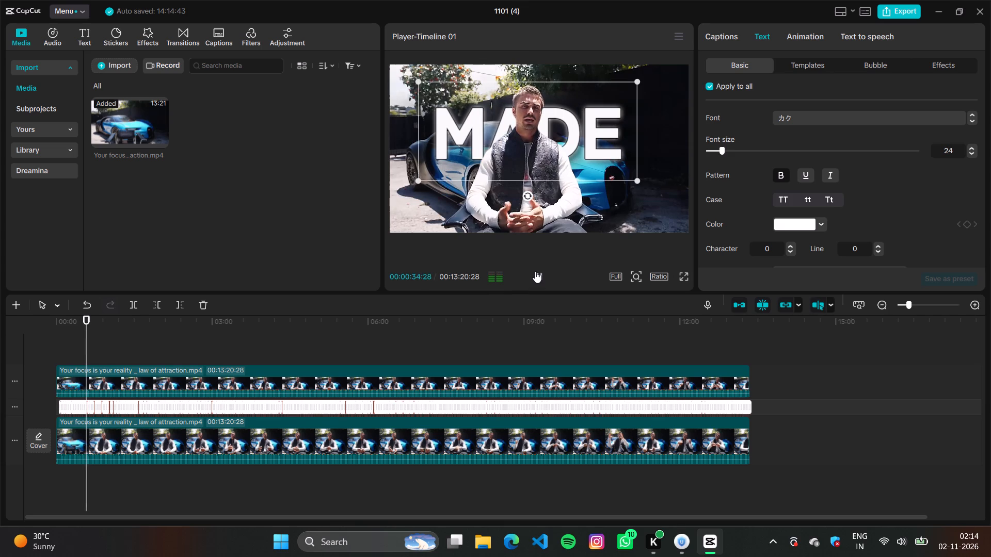
{"action": "left_click_drag", "start_coordinate": [478, 123], "coordinate": [484, 129]}
{"action": "left_click", "coordinate": [538, 277]}
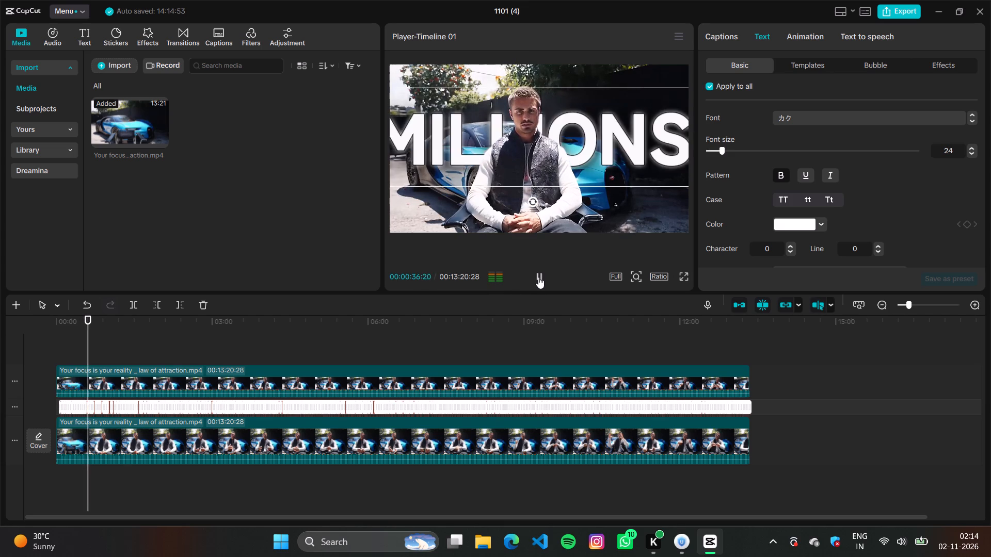
{"action": "left_click", "coordinate": [538, 277]}
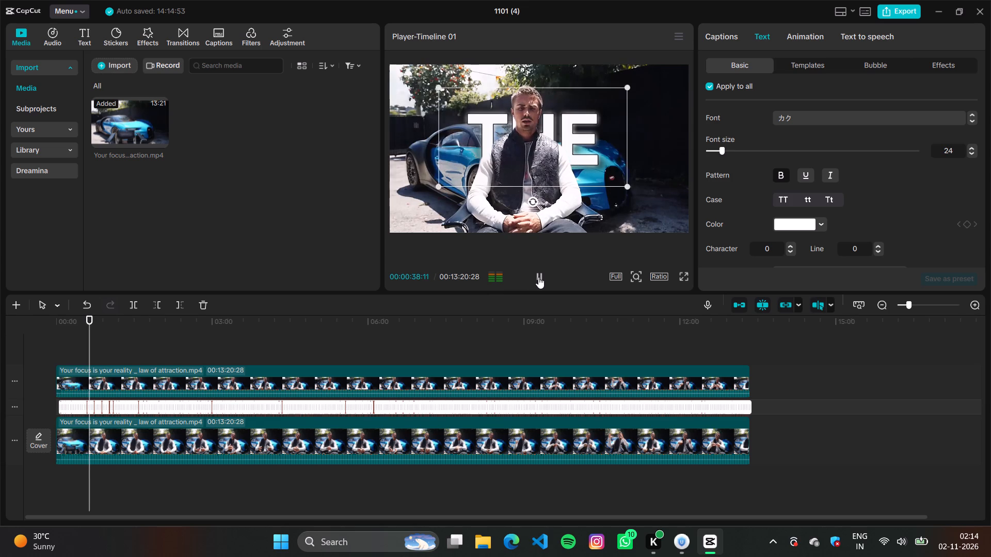
{"action": "left_click", "coordinate": [487, 133]}
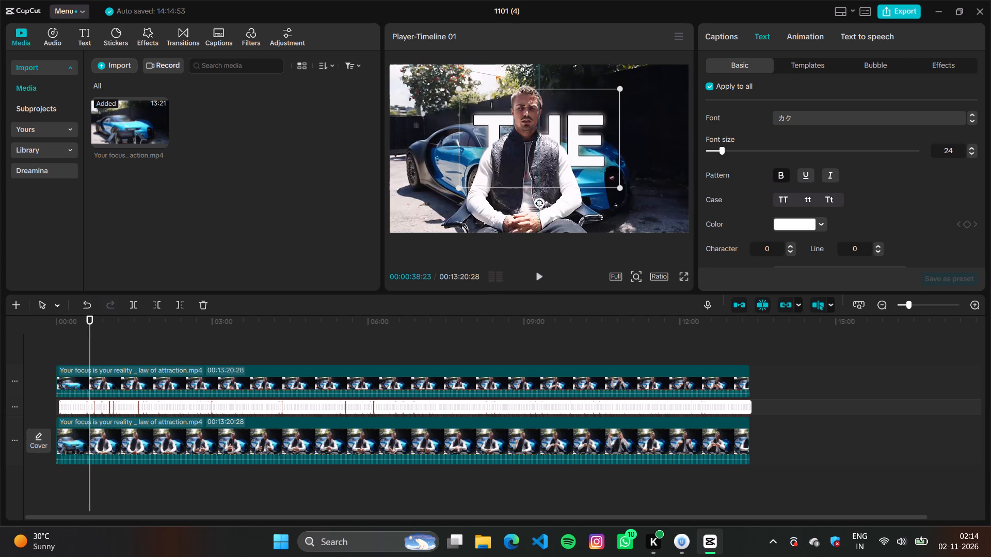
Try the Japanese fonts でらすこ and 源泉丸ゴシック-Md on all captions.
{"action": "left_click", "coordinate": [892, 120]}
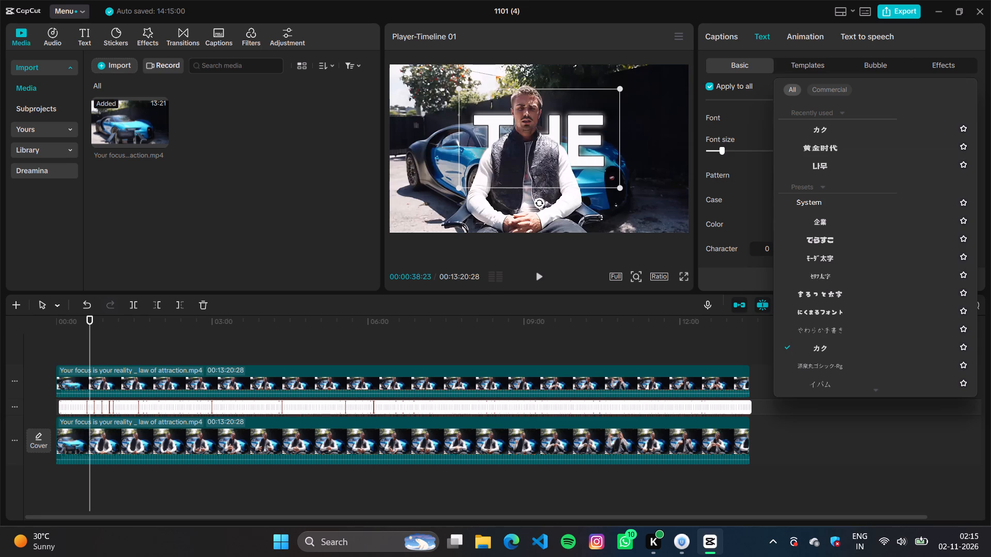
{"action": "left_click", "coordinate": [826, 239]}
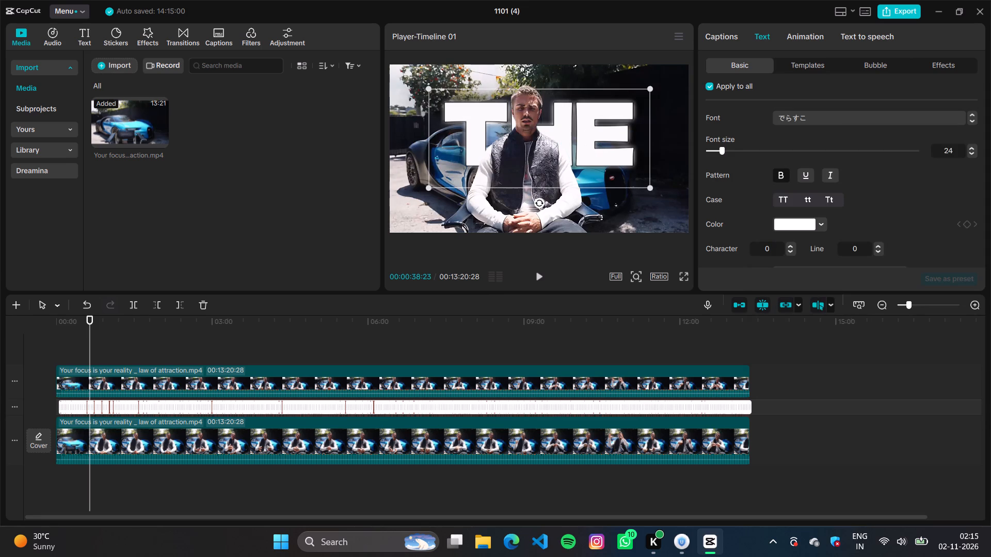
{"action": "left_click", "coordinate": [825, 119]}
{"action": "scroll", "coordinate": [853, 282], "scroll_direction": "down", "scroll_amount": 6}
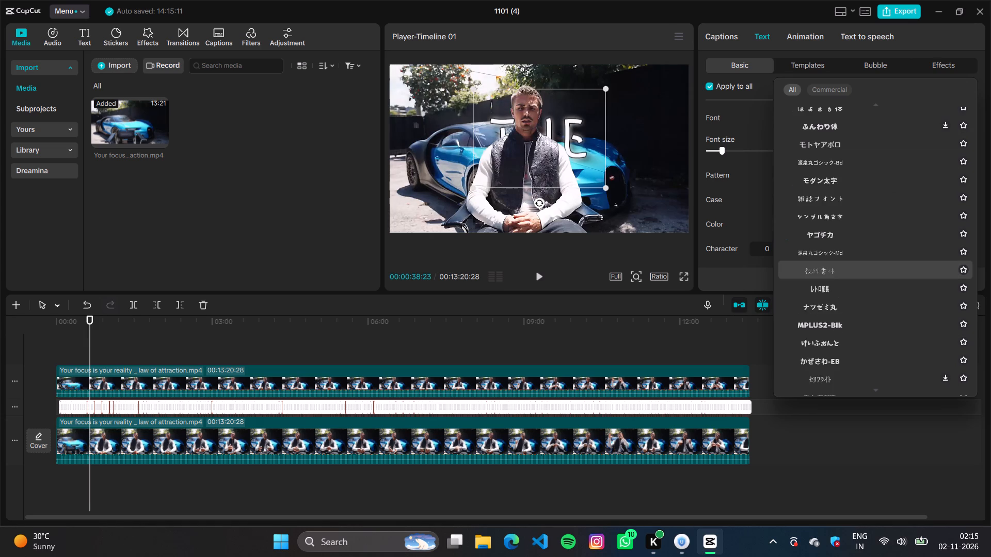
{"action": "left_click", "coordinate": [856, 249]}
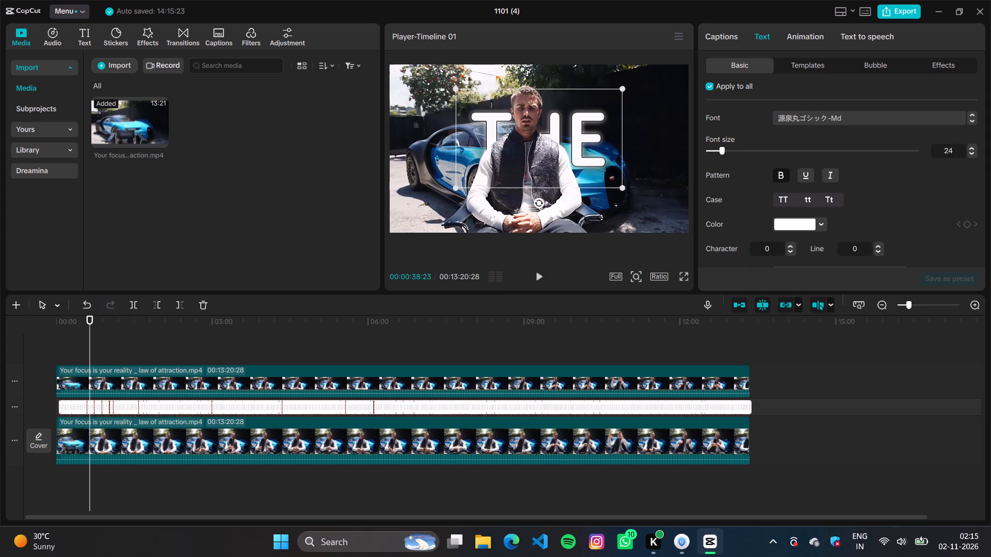
Play through to the "CAR" caption and move the captions to about X -145, Y 137 to align with the speaker.
{"action": "left_click", "coordinate": [538, 274]}
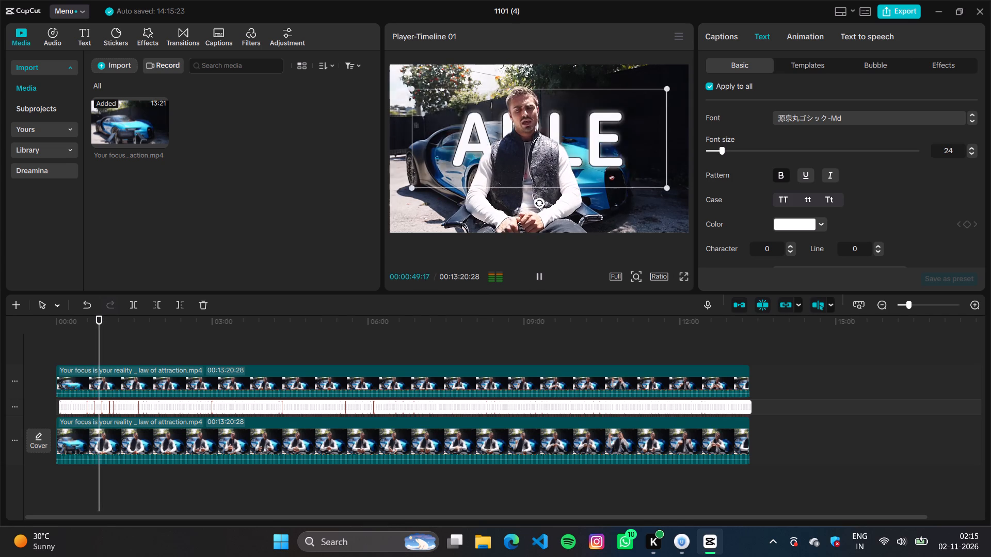
{"action": "left_click_drag", "start_coordinate": [476, 141], "coordinate": [458, 140]}
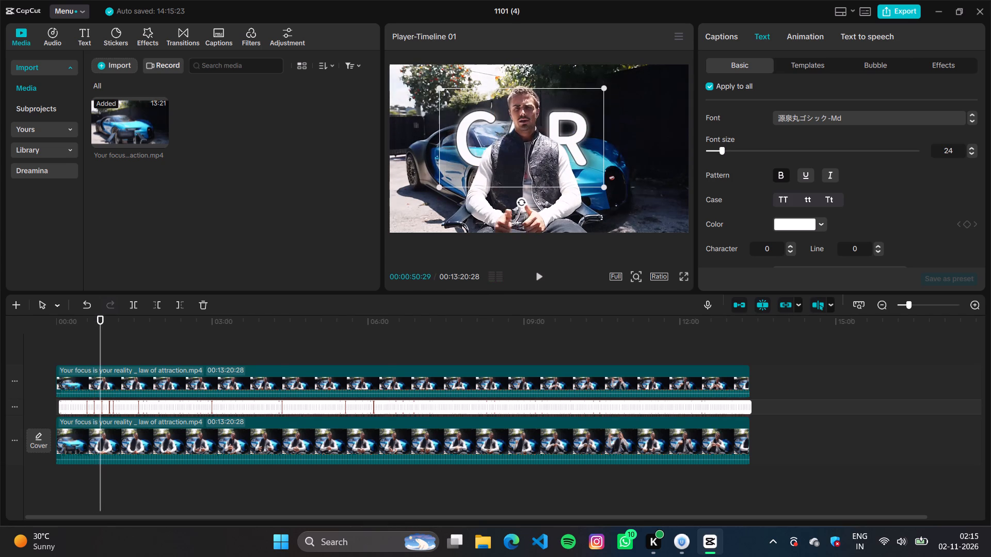
{"action": "left_click_drag", "start_coordinate": [458, 140], "coordinate": [462, 140]}
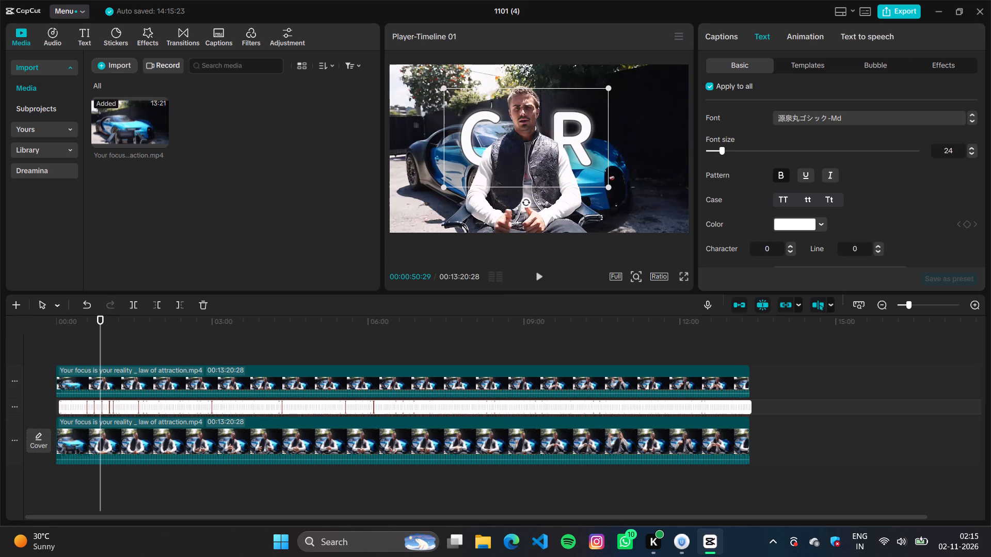
{"action": "left_click_drag", "start_coordinate": [462, 140], "coordinate": [464, 140]}
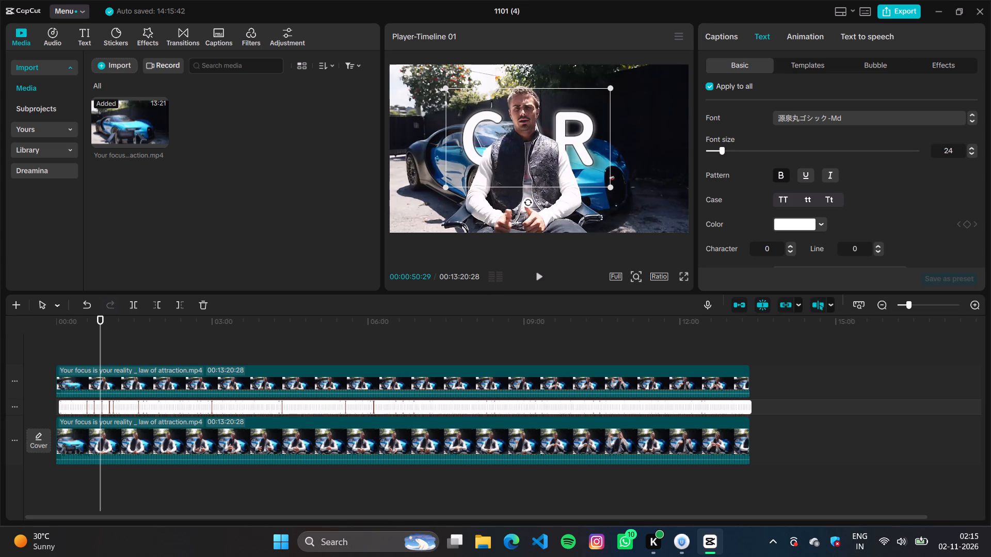
Set the font of all captions to 炎-Hv.
{"action": "left_click", "coordinate": [880, 116]}
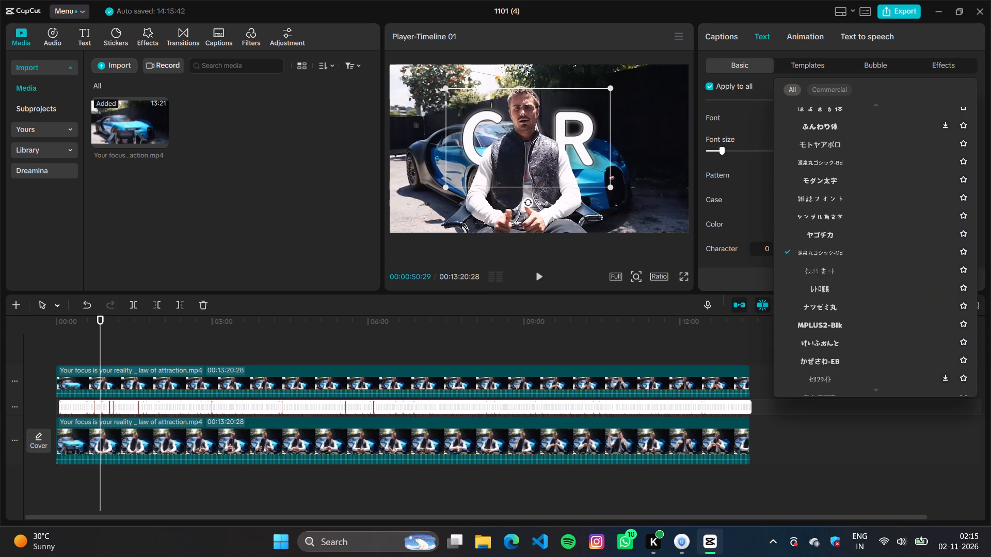
{"action": "scroll", "coordinate": [876, 274], "scroll_direction": "down", "scroll_amount": 7}
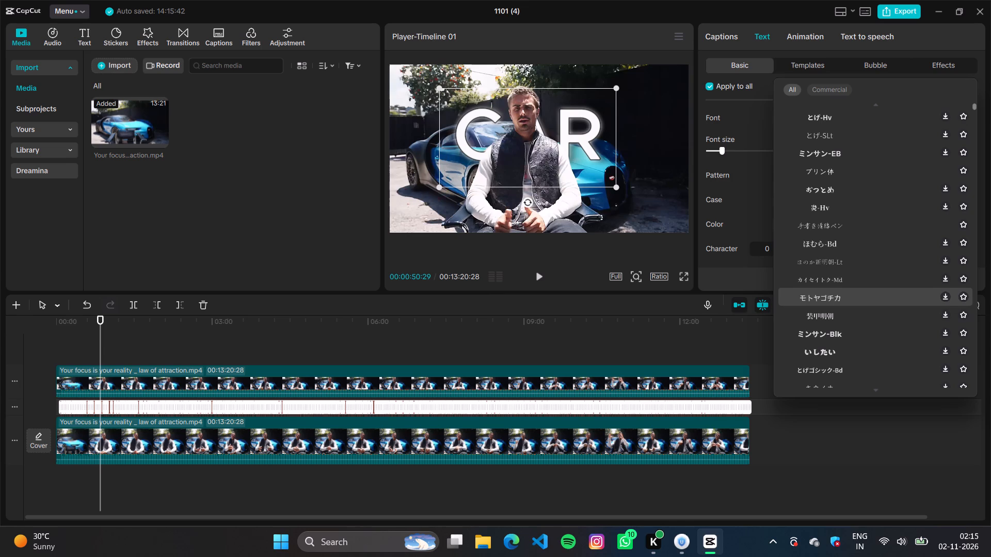
{"action": "left_click", "coordinate": [829, 205]}
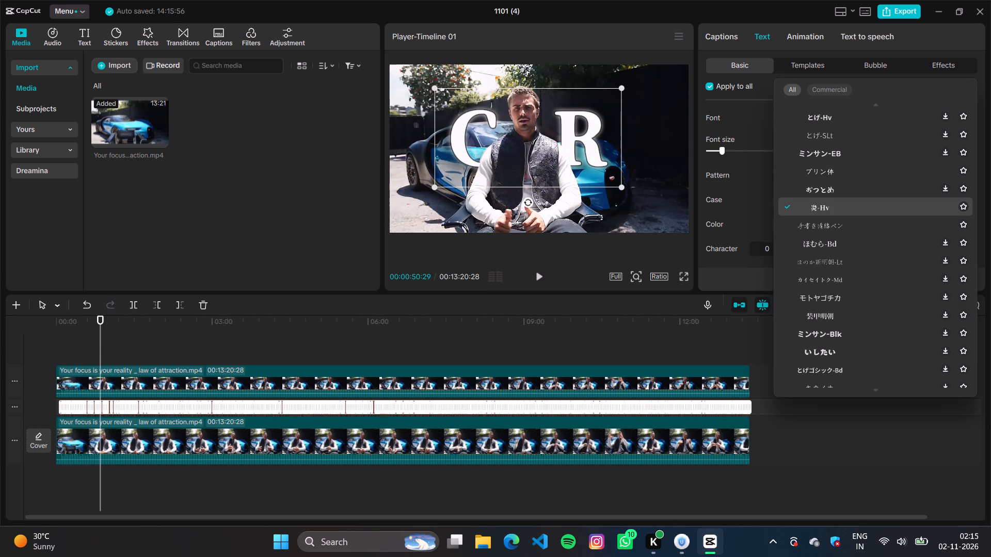
{"action": "left_click", "coordinate": [741, 114]}
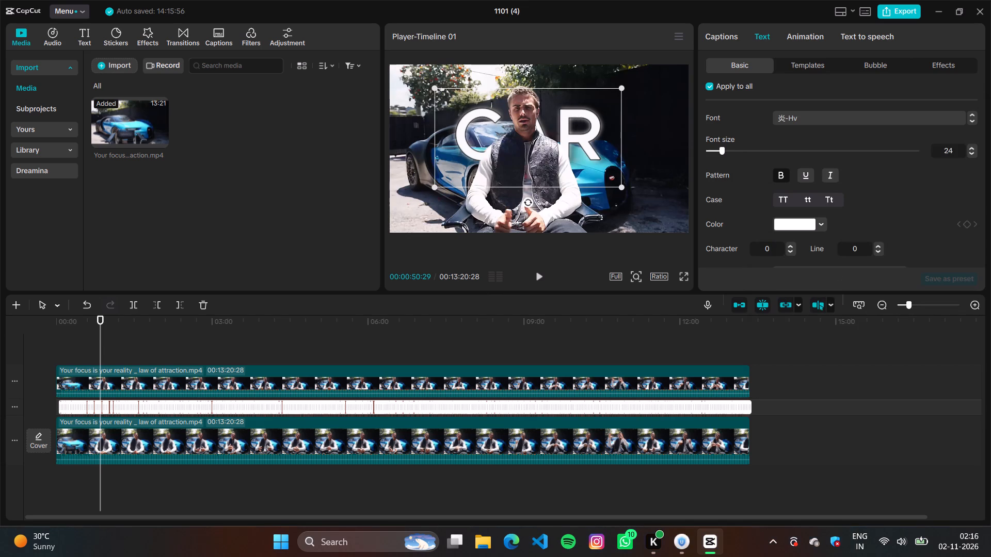
Apply the uppercase (TT) case option to all captions.
{"action": "scroll", "coordinate": [804, 196], "scroll_direction": "down", "scroll_amount": 1}
{"action": "left_click", "coordinate": [781, 154]}
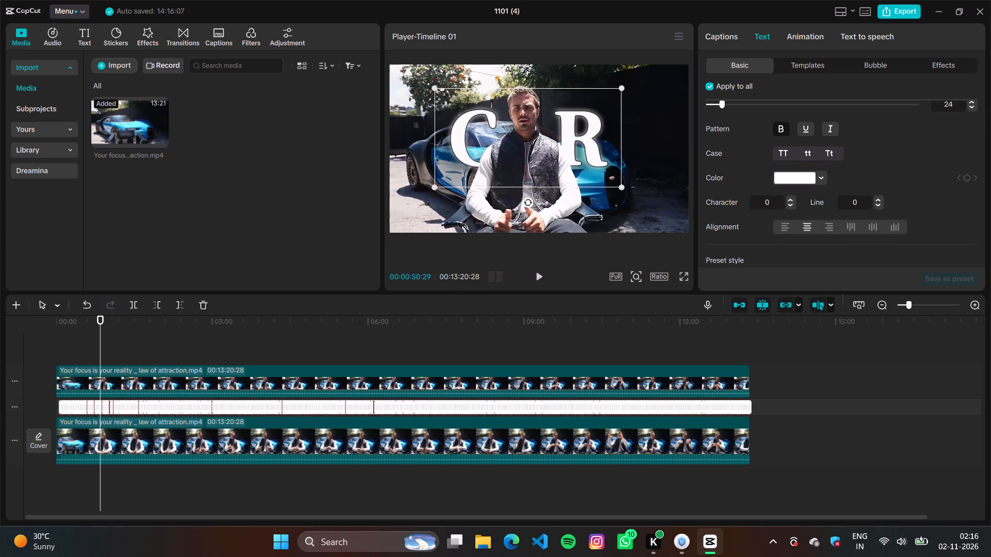
{"action": "left_click", "coordinate": [787, 152]}
{"action": "left_click", "coordinate": [784, 151]}
Set the scale of all captions to 156%.
{"action": "scroll", "coordinate": [821, 201], "scroll_direction": "down", "scroll_amount": 13}
{"action": "scroll", "coordinate": [825, 200], "scroll_direction": "up", "scroll_amount": 5}
{"action": "scroll", "coordinate": [825, 200], "scroll_direction": "down", "scroll_amount": 5}
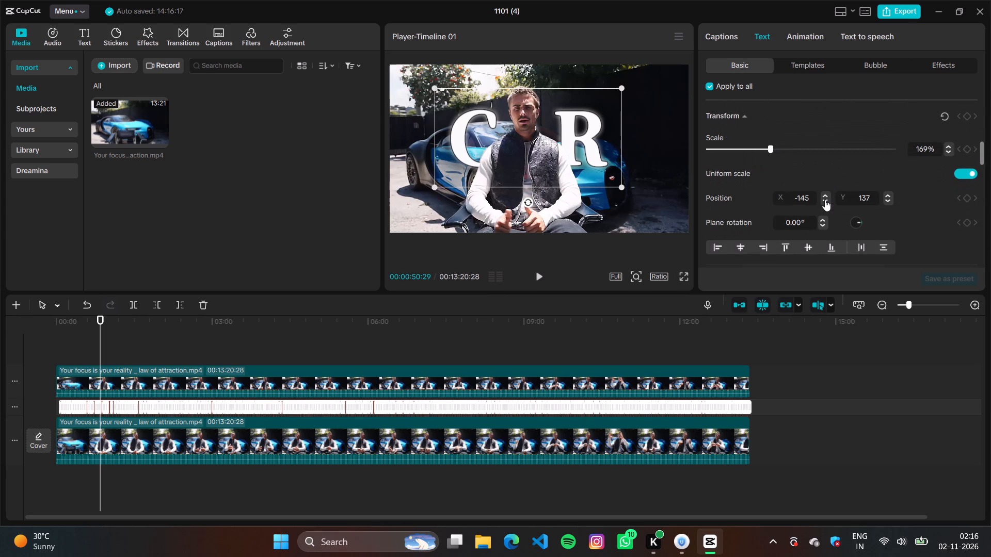
{"action": "left_click_drag", "start_coordinate": [770, 148], "coordinate": [731, 148]}
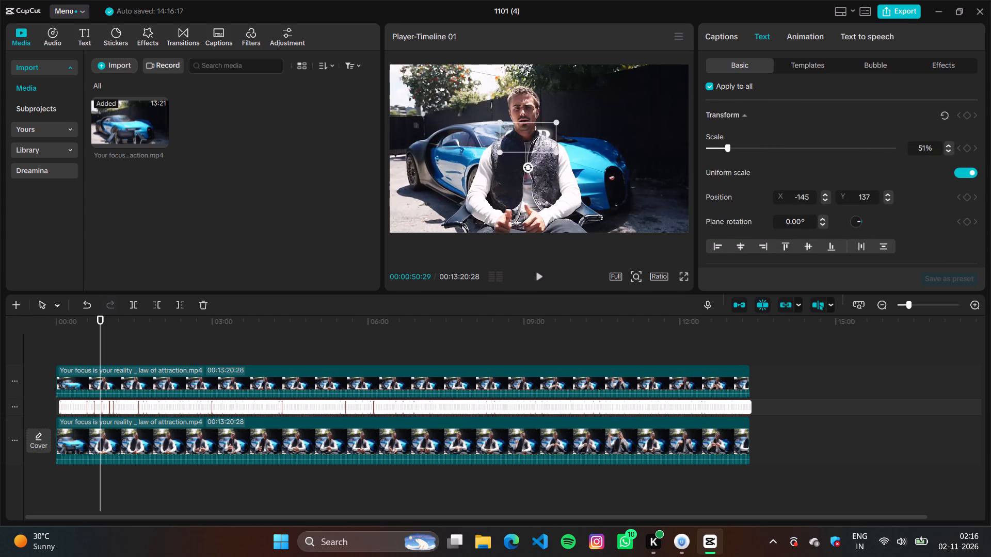
{"action": "left_click_drag", "start_coordinate": [731, 148], "coordinate": [754, 148]}
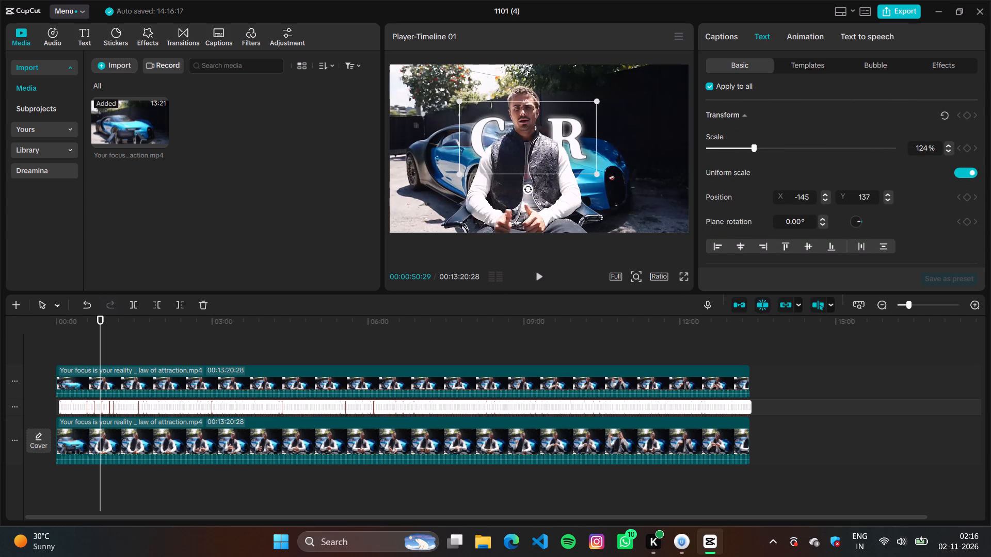
{"action": "left_click_drag", "start_coordinate": [754, 148], "coordinate": [762, 149]}
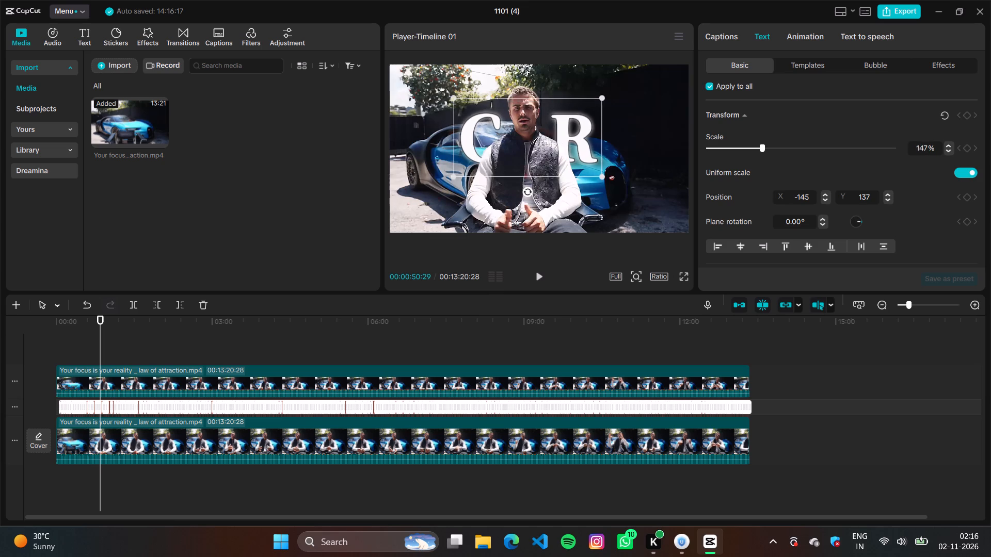
{"action": "left_click_drag", "start_coordinate": [762, 149], "coordinate": [779, 150]}
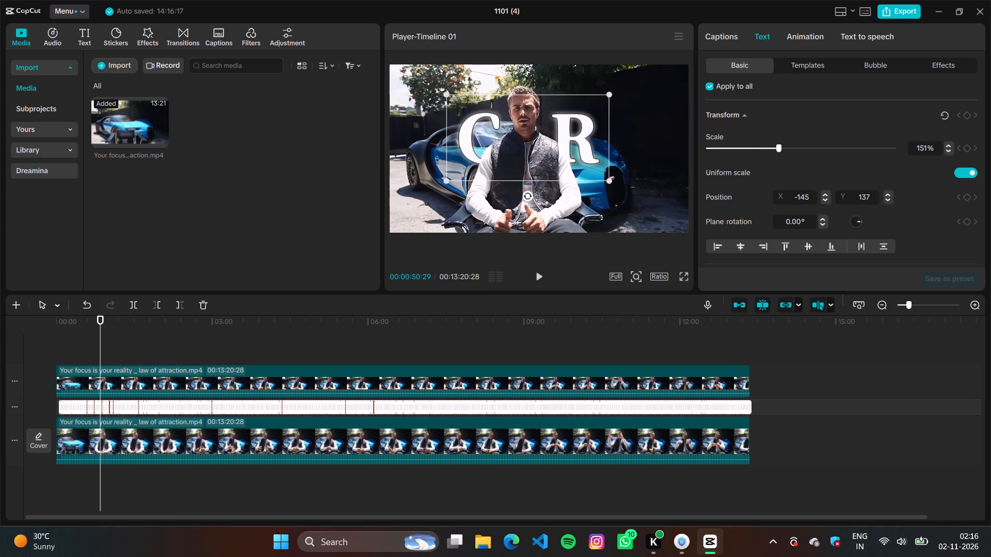
{"action": "left_click_drag", "start_coordinate": [779, 150], "coordinate": [772, 150]}
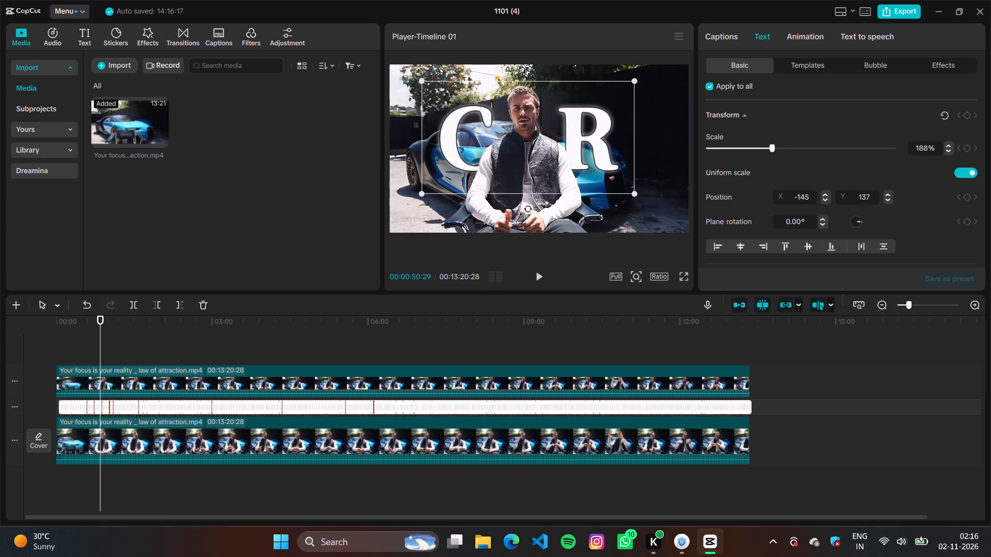
{"action": "left_click_drag", "start_coordinate": [772, 150], "coordinate": [767, 150]}
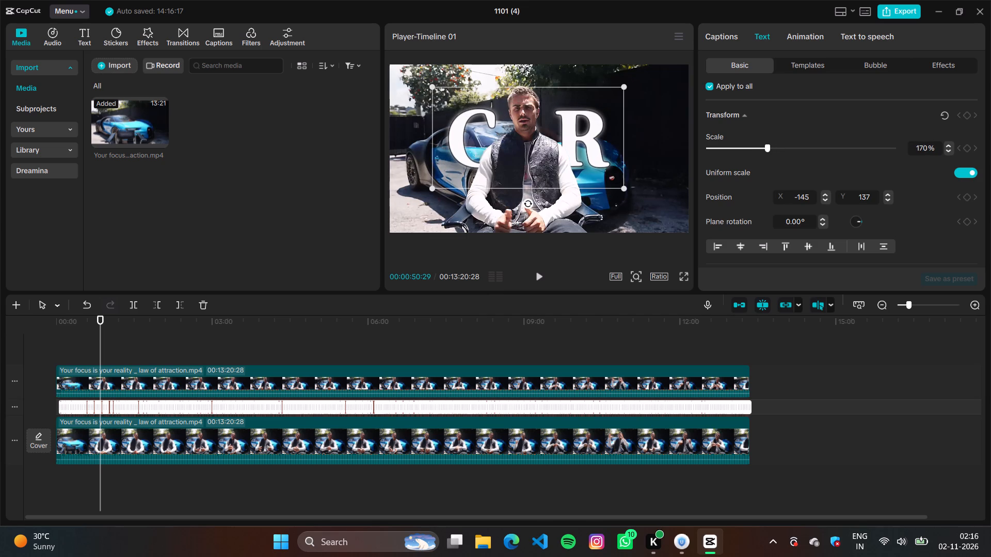
{"action": "left_click_drag", "start_coordinate": [767, 150], "coordinate": [765, 150]}
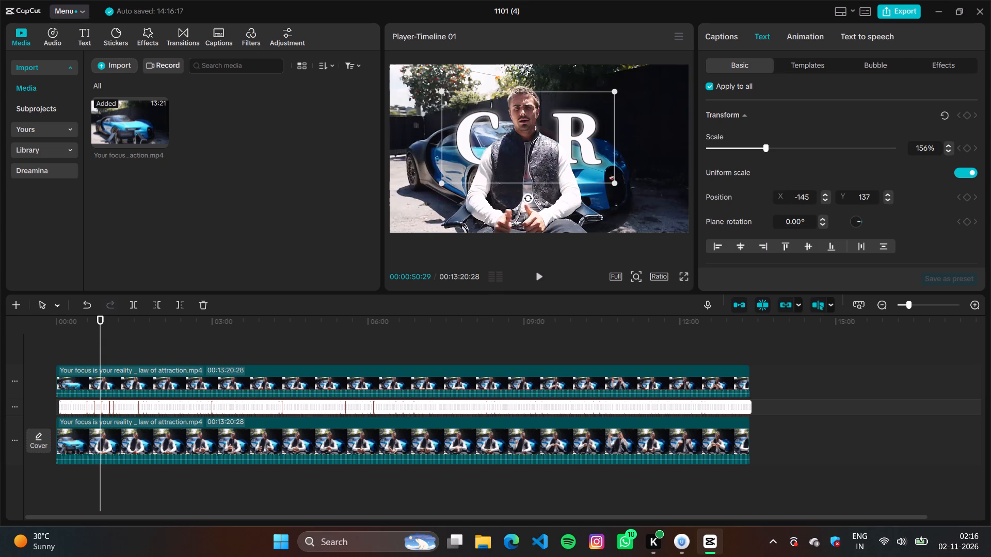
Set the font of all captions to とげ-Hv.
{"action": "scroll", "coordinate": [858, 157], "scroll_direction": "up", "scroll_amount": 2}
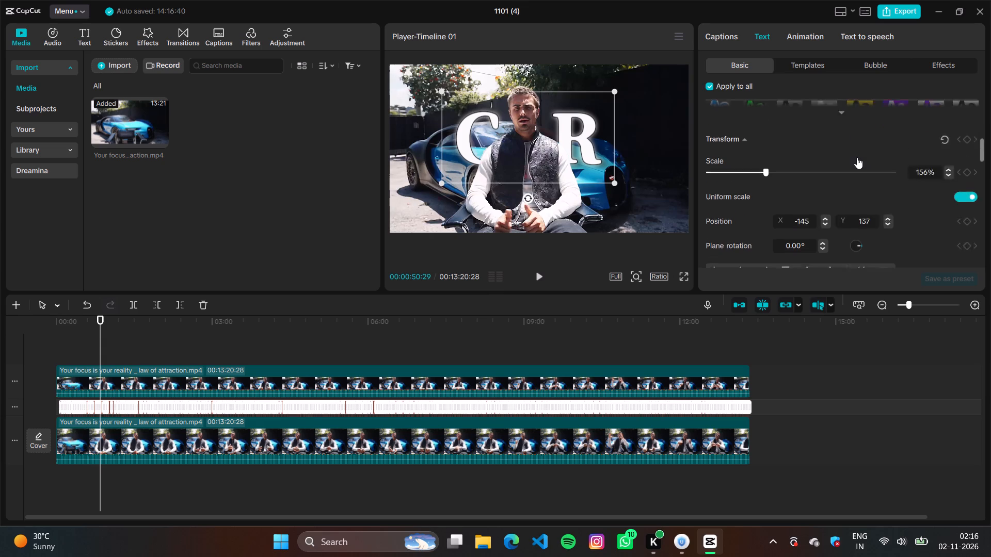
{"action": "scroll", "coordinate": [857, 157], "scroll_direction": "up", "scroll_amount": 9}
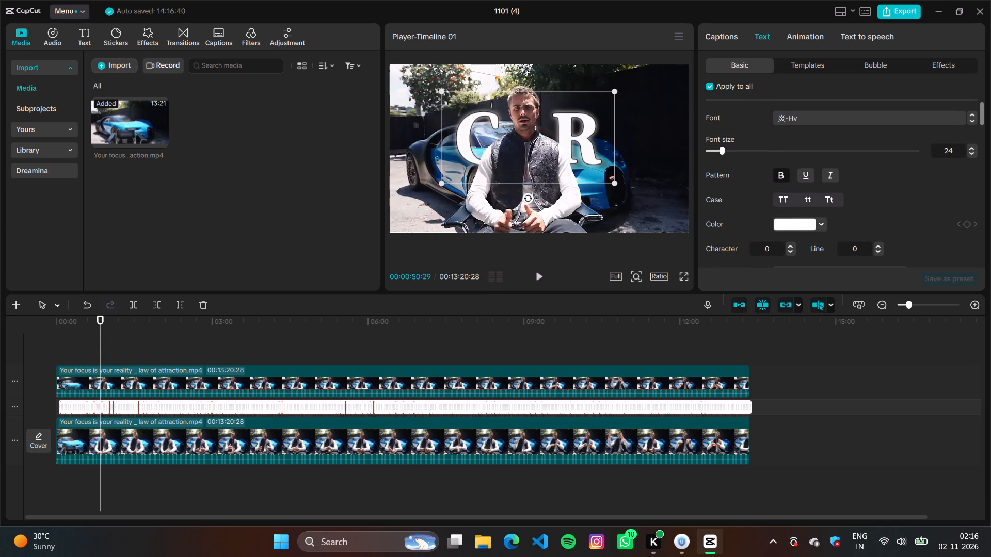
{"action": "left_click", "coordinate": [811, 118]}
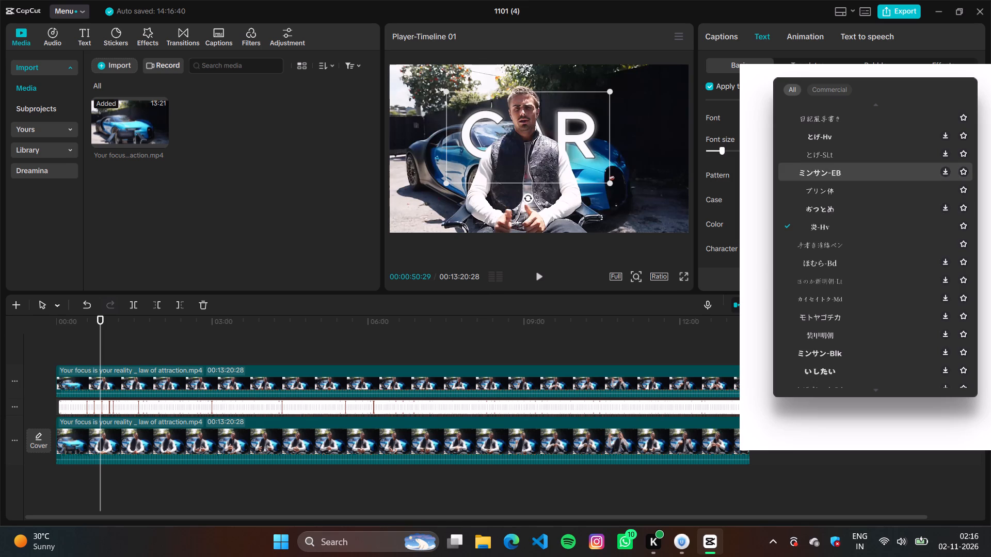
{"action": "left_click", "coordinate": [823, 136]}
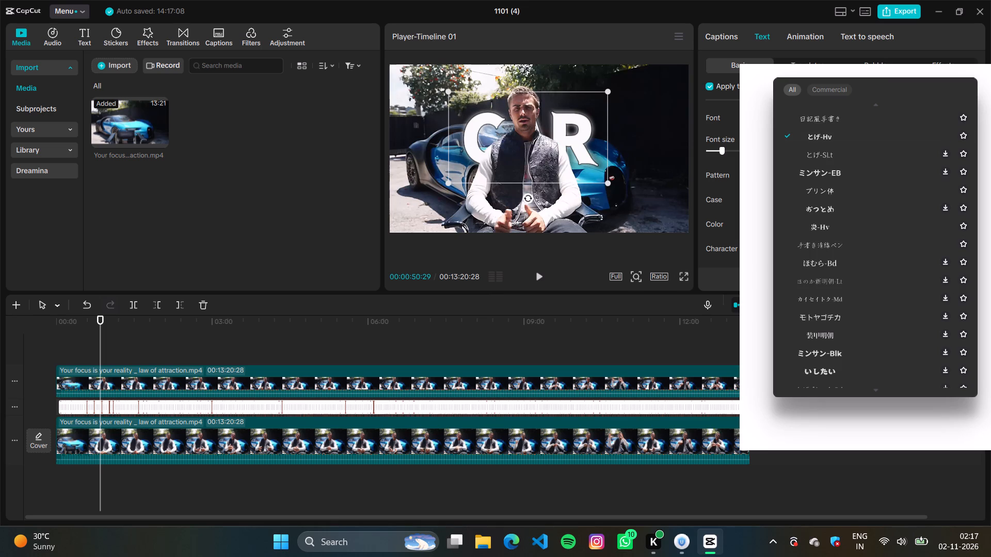
Play through to the "BEFORE" caption and move all captions to X 0, Y 124, horizontally centred in the frame.
{"action": "left_click", "coordinate": [538, 274]}
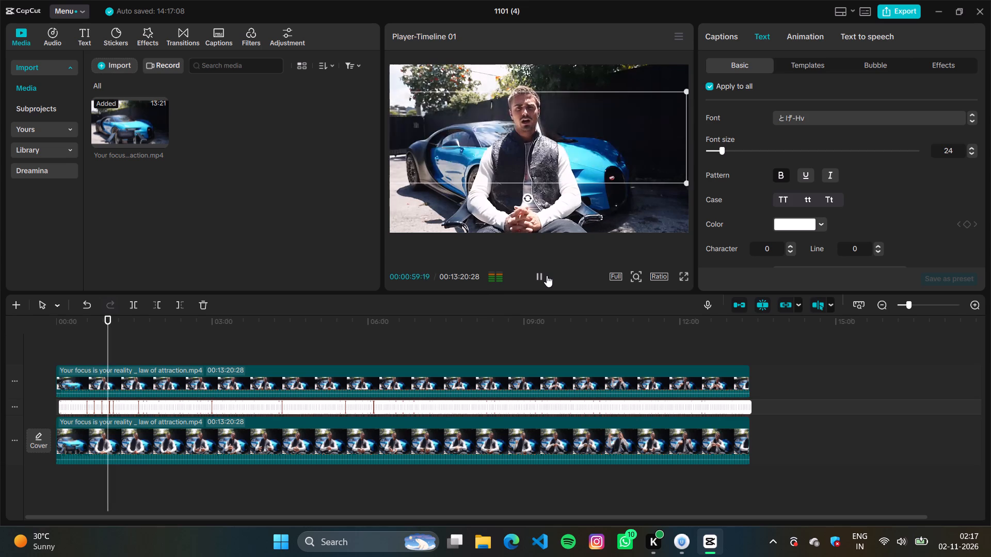
{"action": "key", "text": "space"}
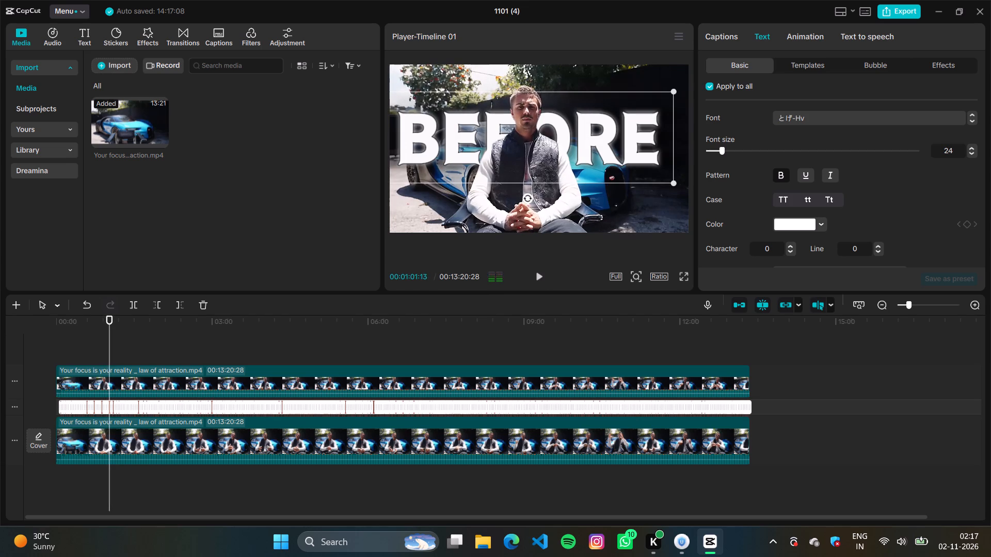
{"action": "left_click_drag", "start_coordinate": [496, 122], "coordinate": [506, 123]}
{"action": "left_click_drag", "start_coordinate": [506, 123], "coordinate": [509, 123]}
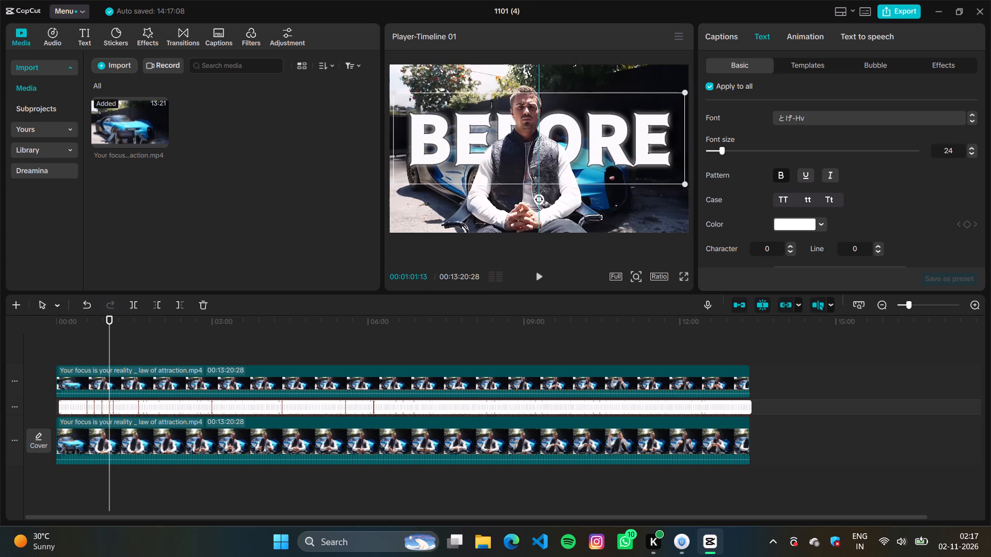
Play the video onward from the "BEFORE" caption to check how the captions sit behind the speaker.
{"action": "left_click", "coordinate": [536, 273]}
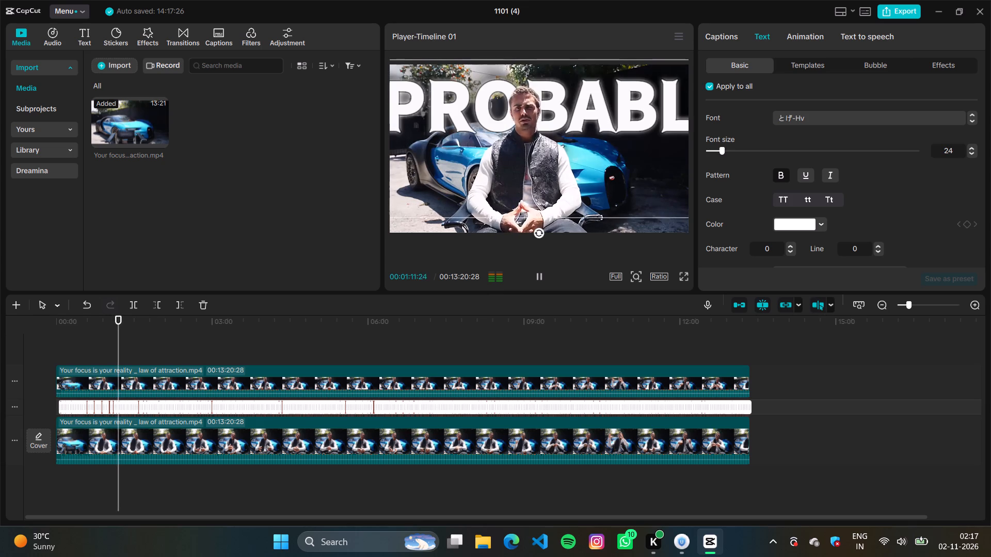
{"action": "left_click", "coordinate": [478, 121]}
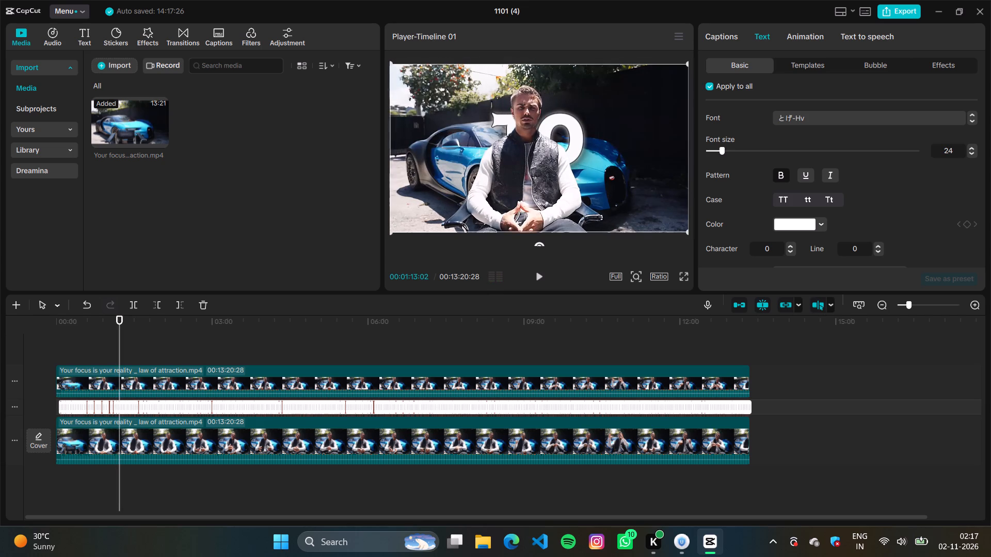
Reselect every caption on the caption track between the two video tracks, from the end back to the start.
{"action": "left_click", "coordinate": [545, 403]}
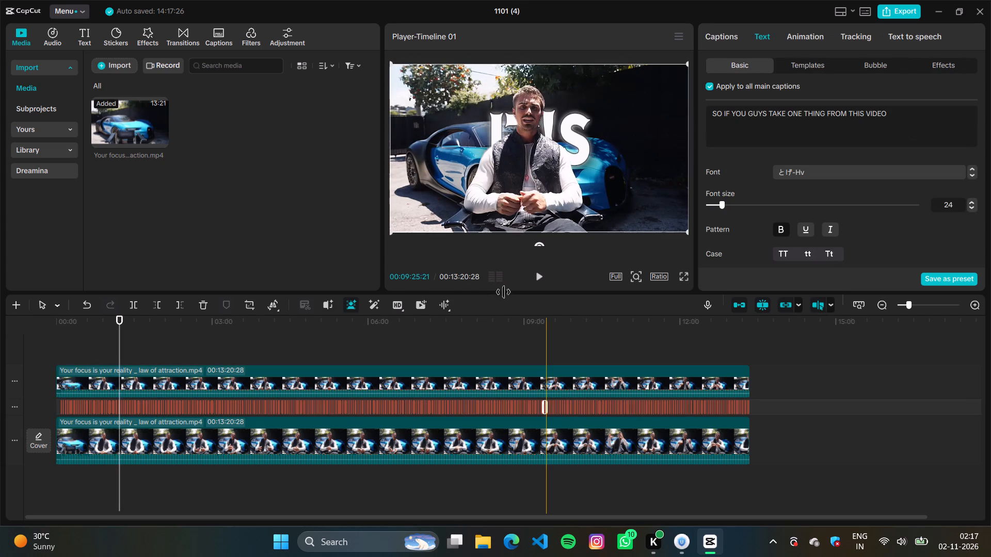
{"action": "left_click", "coordinate": [493, 123]}
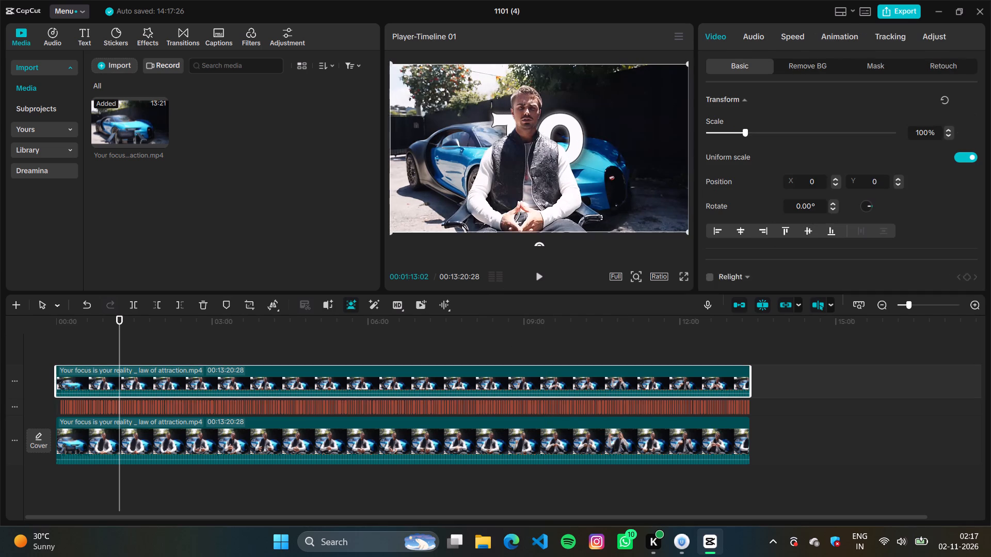
{"action": "left_click", "coordinate": [526, 404]}
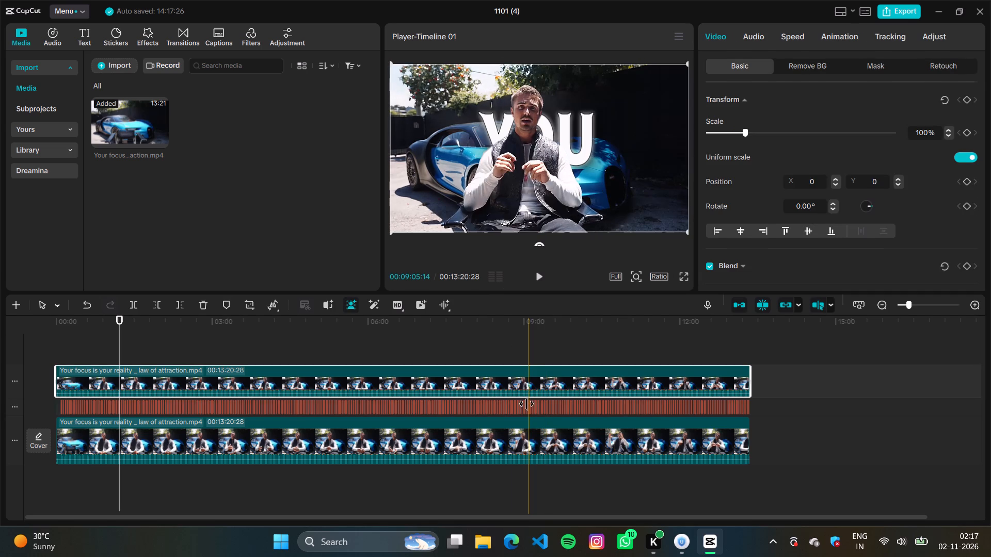
{"action": "left_click", "coordinate": [526, 404]}
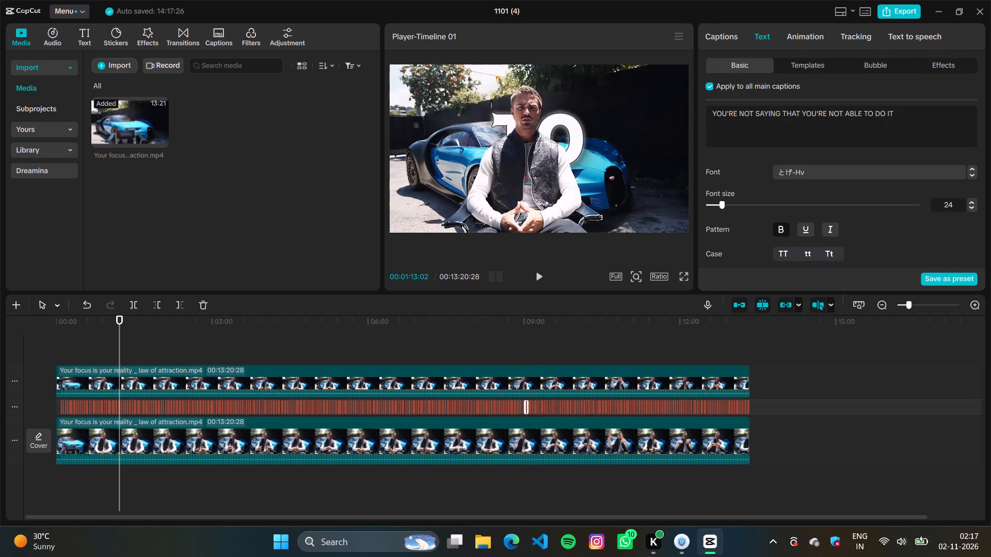
{"action": "left_click_drag", "start_coordinate": [756, 403], "coordinate": [632, 401]}
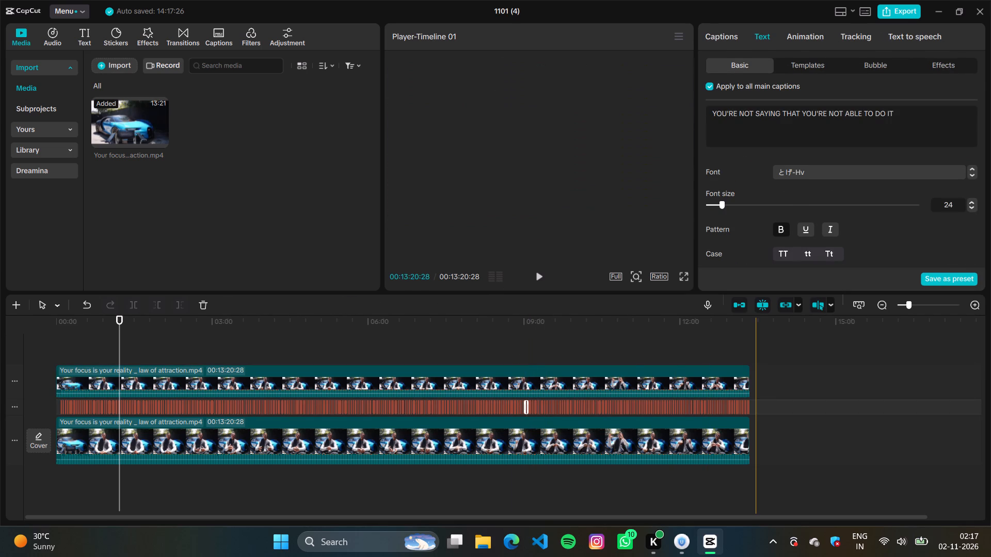
{"action": "left_click_drag", "start_coordinate": [632, 401], "coordinate": [57, 388]}
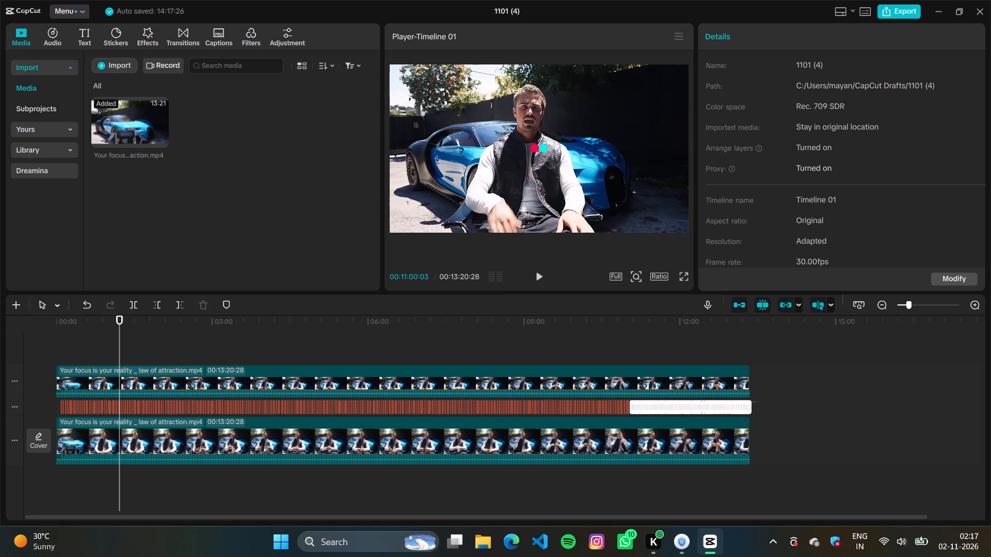
{"action": "left_click_drag", "start_coordinate": [57, 388], "coordinate": [55, 411]}
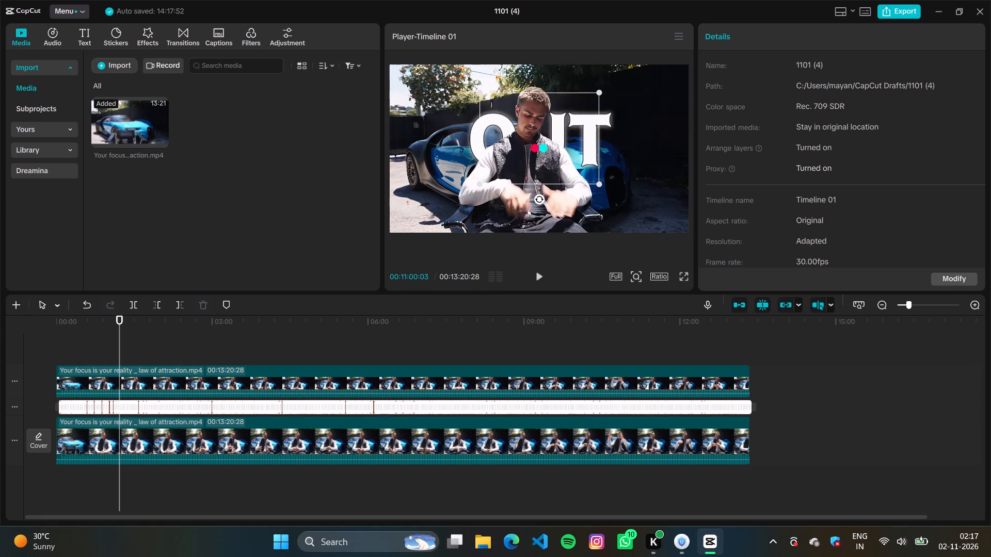
Play the video from near the start to review the restyled captions, dismiss the chat notification, and bring up the captions' transform settings.
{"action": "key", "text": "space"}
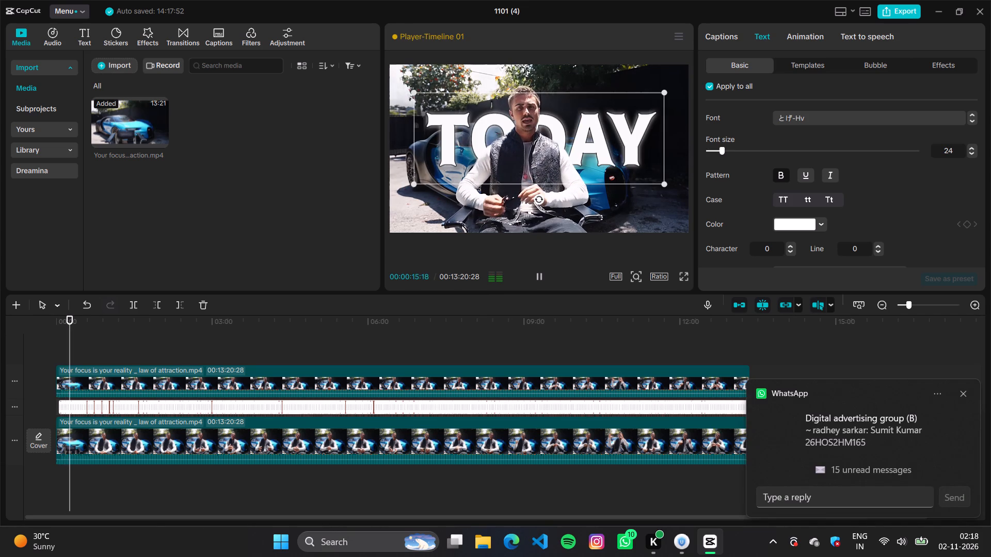
{"action": "left_click", "coordinate": [965, 392]}
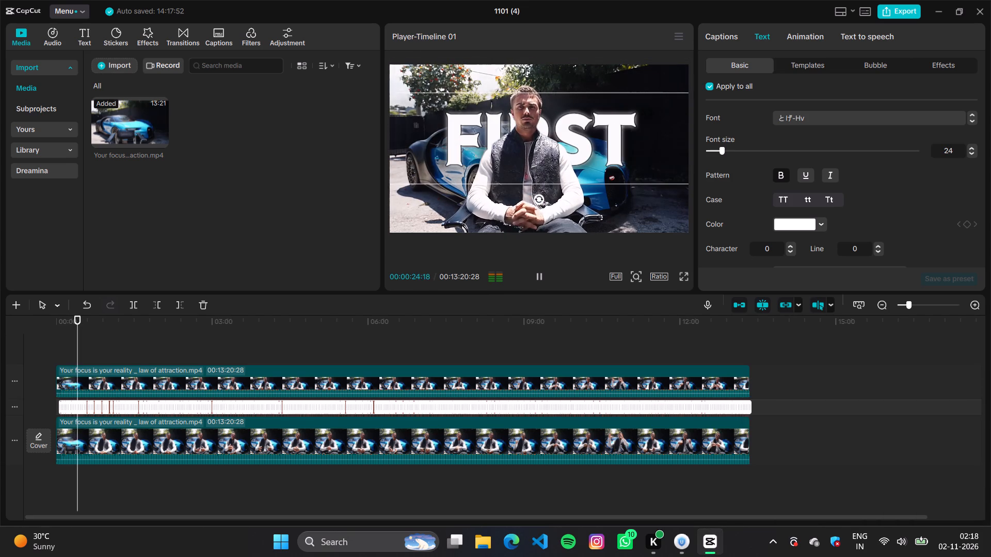
{"action": "scroll", "coordinate": [824, 197], "scroll_direction": "down", "scroll_amount": 3}
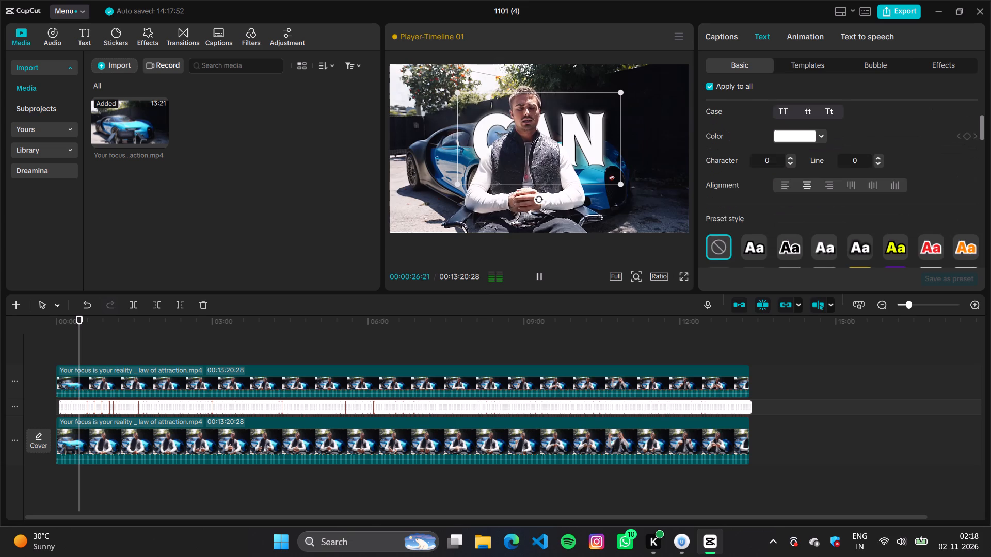
{"action": "scroll", "coordinate": [832, 197], "scroll_direction": "down", "scroll_amount": 1}
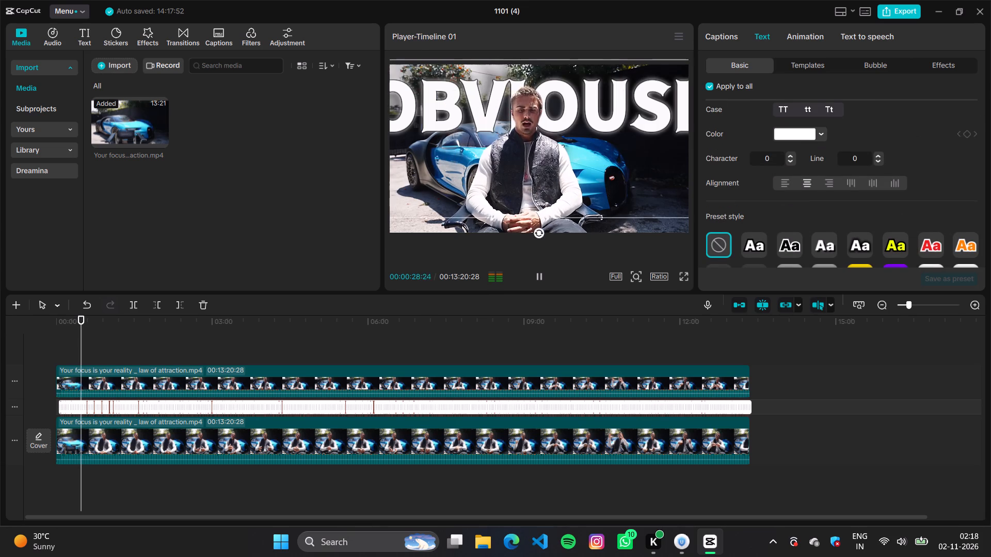
{"action": "scroll", "coordinate": [832, 197], "scroll_direction": "down", "scroll_amount": 4}
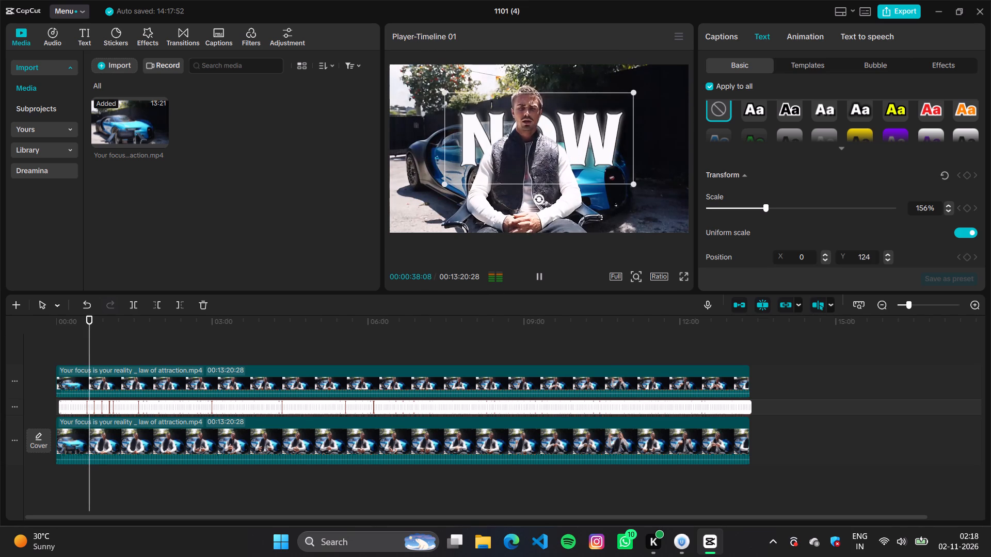
Pause at the "DID" caption, try the font モトヤゴチカ on all captions, and settle on 装甲明朝.
{"action": "scroll", "coordinate": [947, 190], "scroll_direction": "up", "scroll_amount": 3}
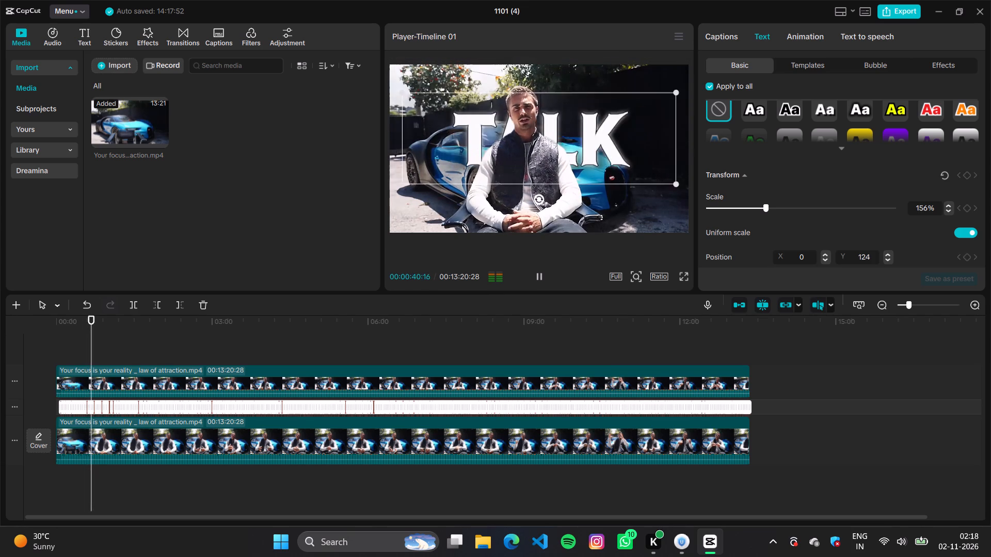
{"action": "scroll", "coordinate": [932, 188], "scroll_direction": "up", "scroll_amount": 4}
{"action": "scroll", "coordinate": [887, 191], "scroll_direction": "up", "scroll_amount": 7}
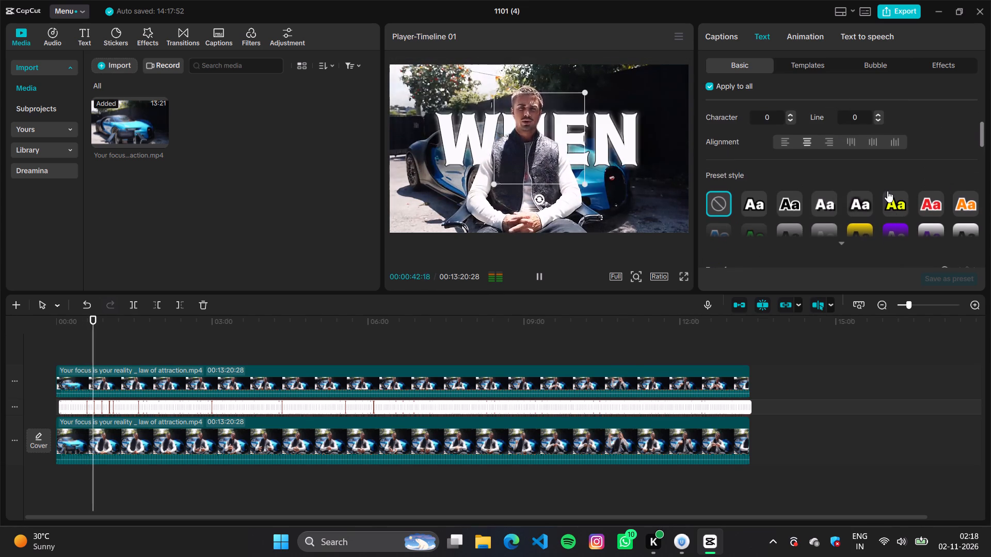
{"action": "scroll", "coordinate": [887, 191], "scroll_direction": "up", "scroll_amount": 11}
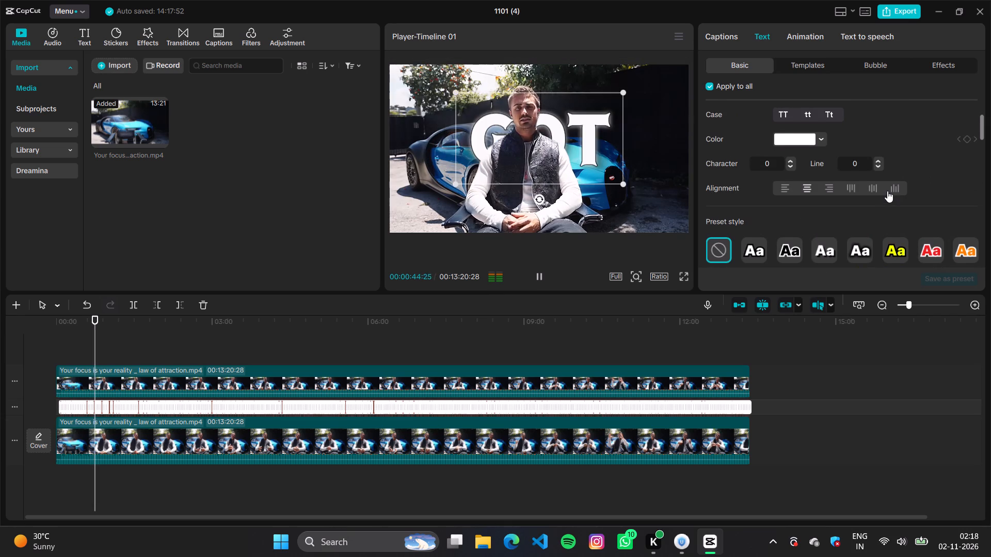
{"action": "scroll", "coordinate": [887, 191], "scroll_direction": "up", "scroll_amount": 5}
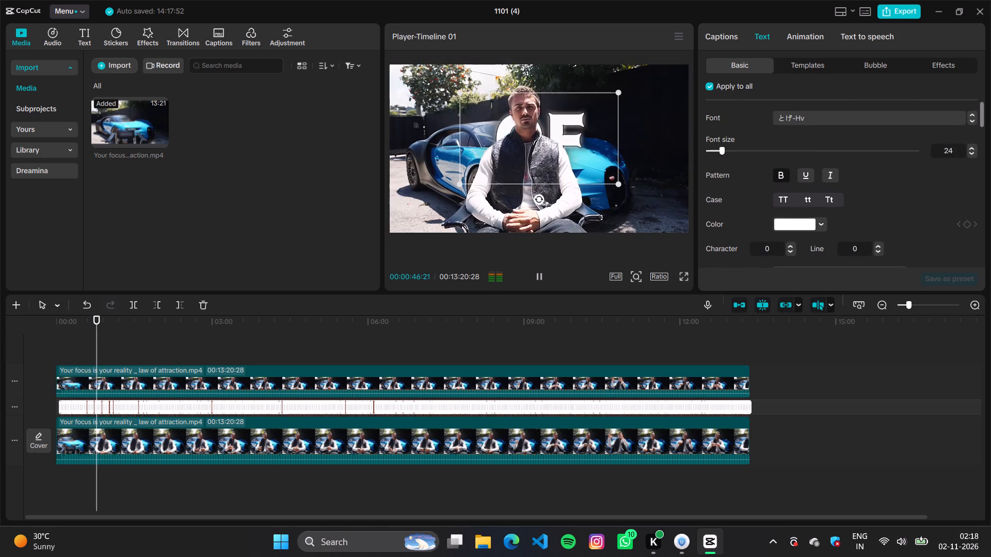
{"action": "left_click", "coordinate": [854, 118]}
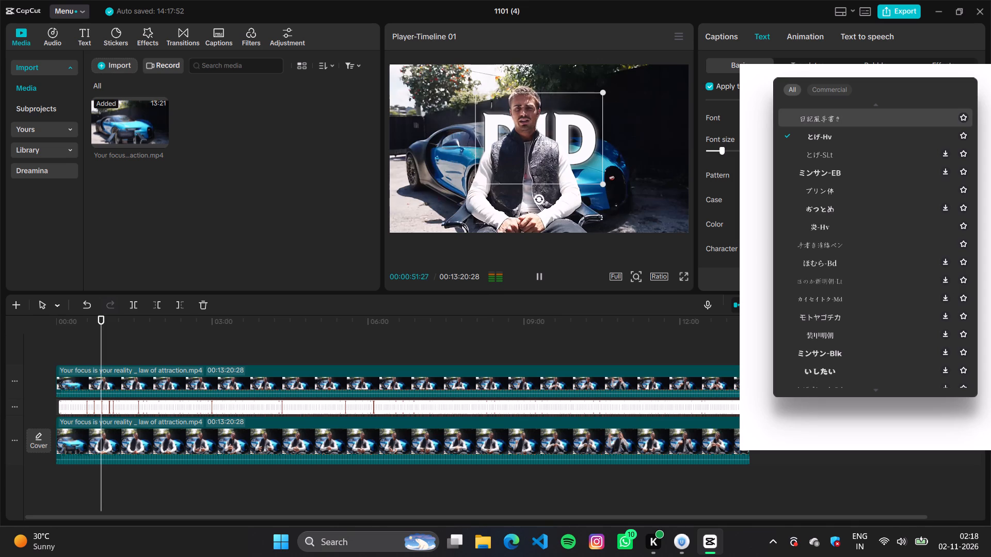
{"action": "key", "text": "space"}
{"action": "key", "text": "space"}
{"action": "key", "text": "space"}
{"action": "key", "text": "space"}
{"action": "key", "text": "space"}
{"action": "key", "text": "space"}
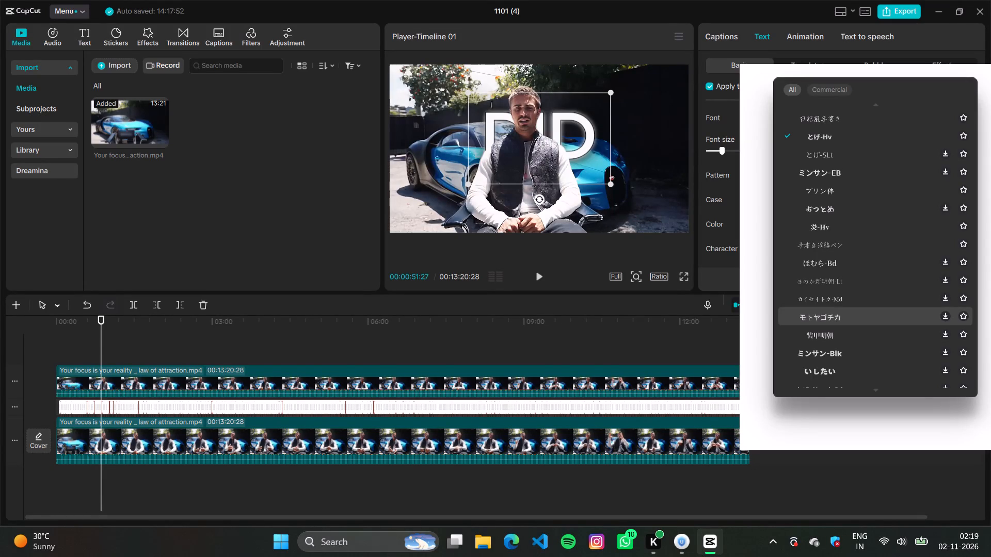
{"action": "left_click", "coordinate": [858, 319]}
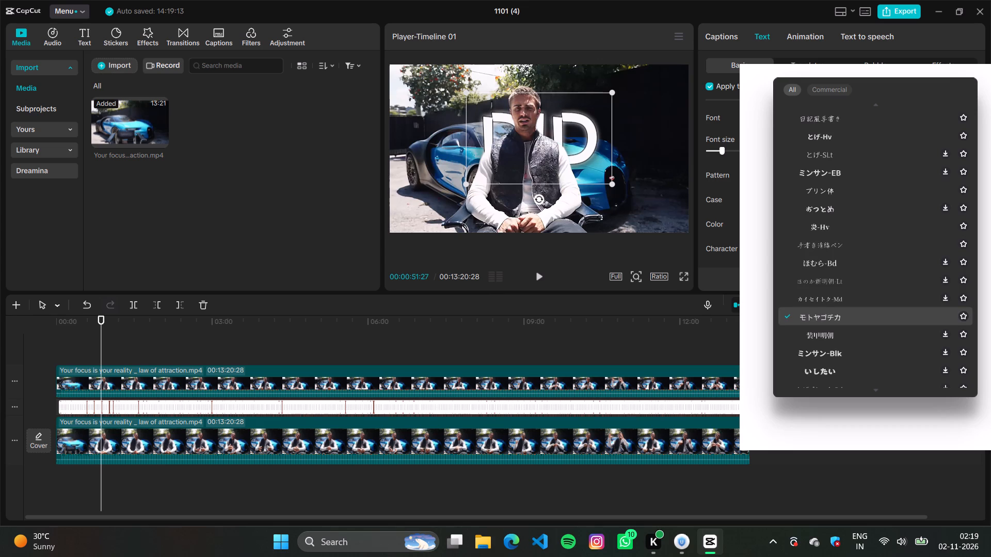
{"action": "left_click", "coordinate": [861, 334]}
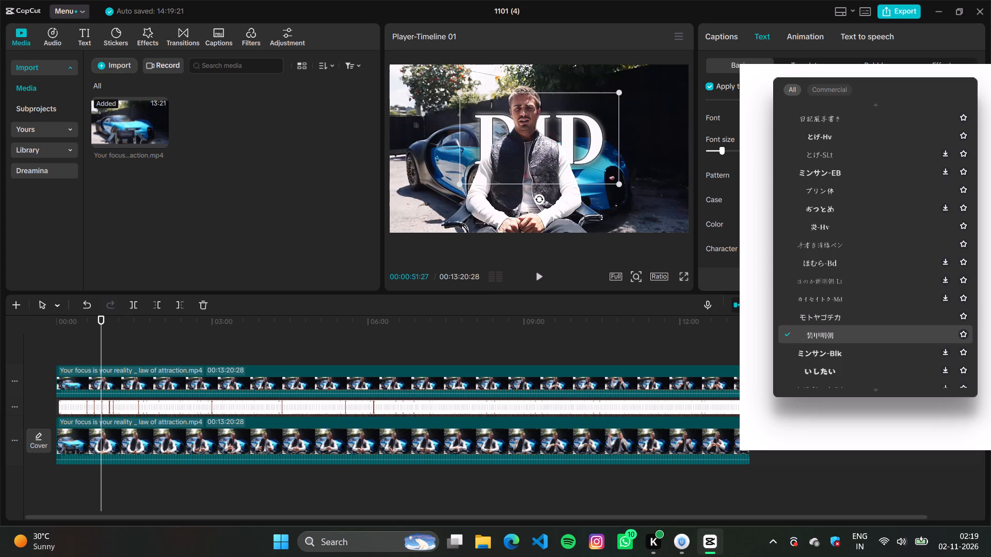
Play the video from just past the five-minute mark to check the captions in the chosen font.
{"action": "left_click", "coordinate": [710, 345]}
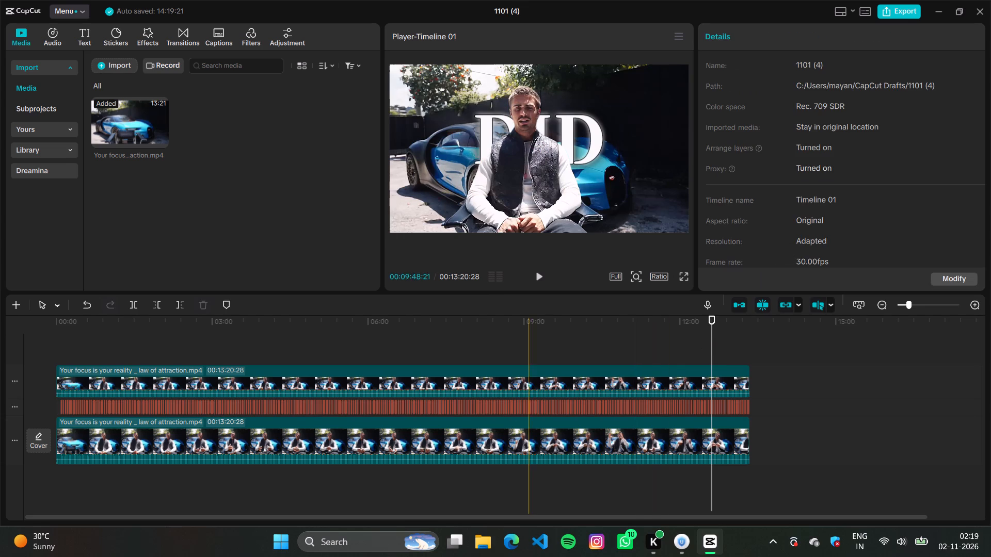
{"action": "left_click", "coordinate": [331, 345]}
{"action": "key", "text": "space"}
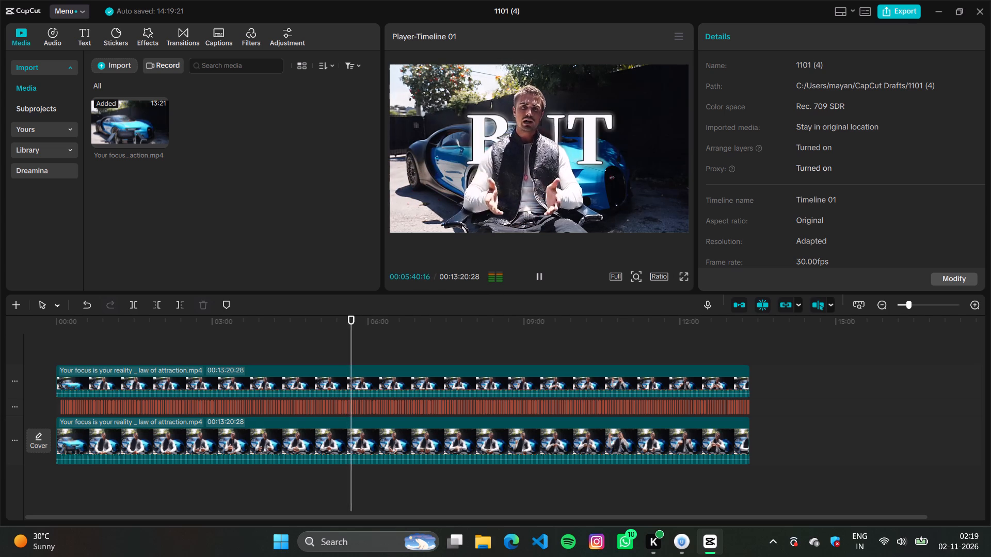
Select all captions, play to the "I'M" caption and scale them all down slightly behind the speaker.
{"action": "left_click_drag", "start_coordinate": [762, 401], "coordinate": [390, 422]}
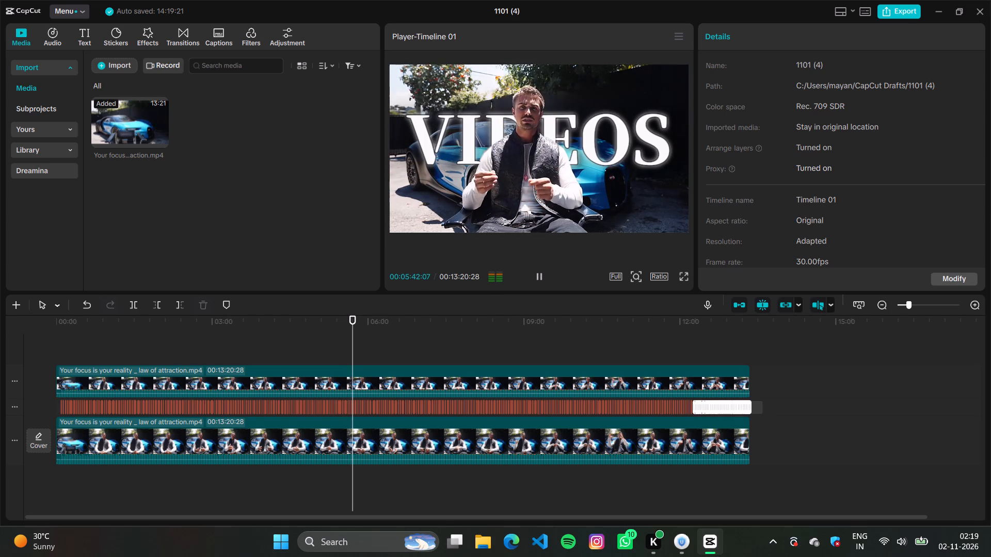
{"action": "left_click_drag", "start_coordinate": [390, 422], "coordinate": [4, 398]}
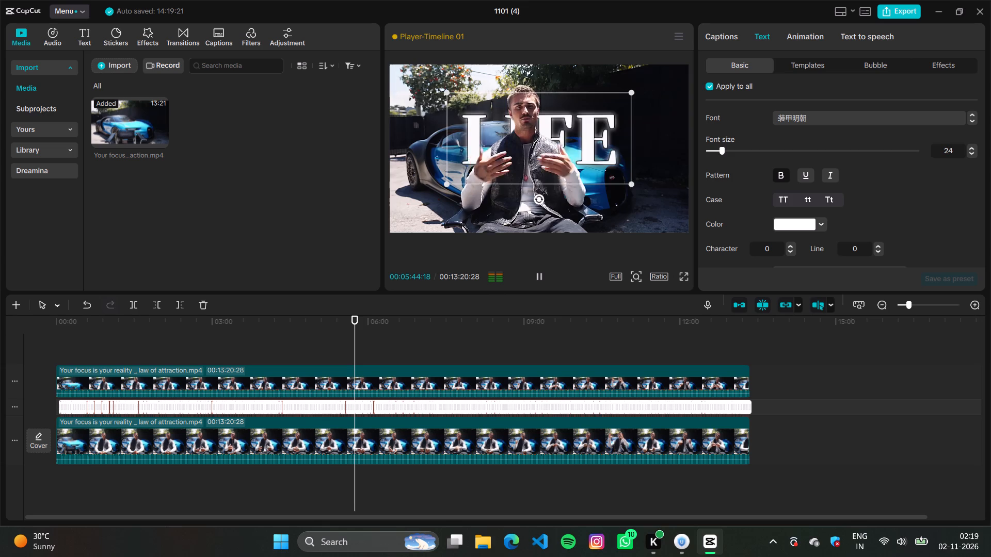
{"action": "key", "text": "space"}
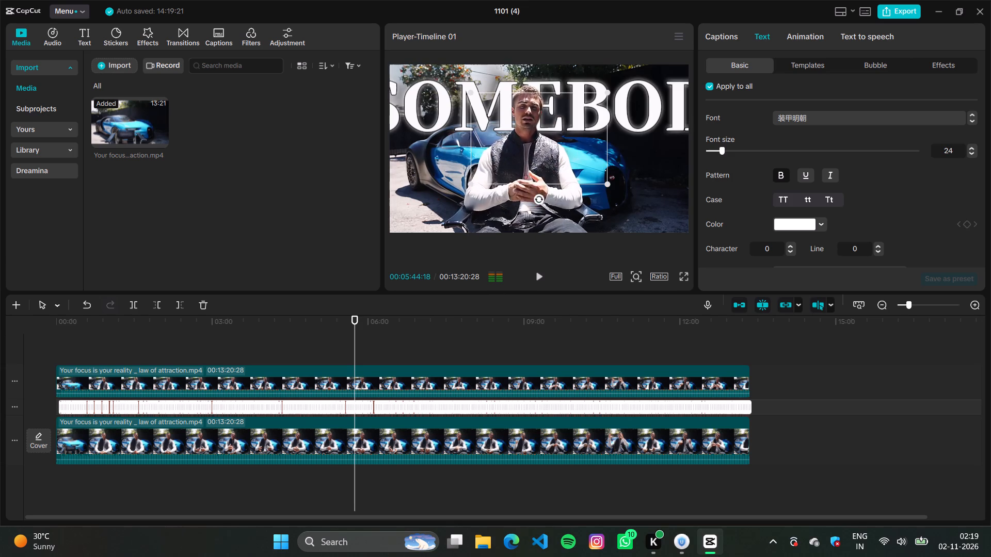
{"action": "left_click", "coordinate": [540, 274]}
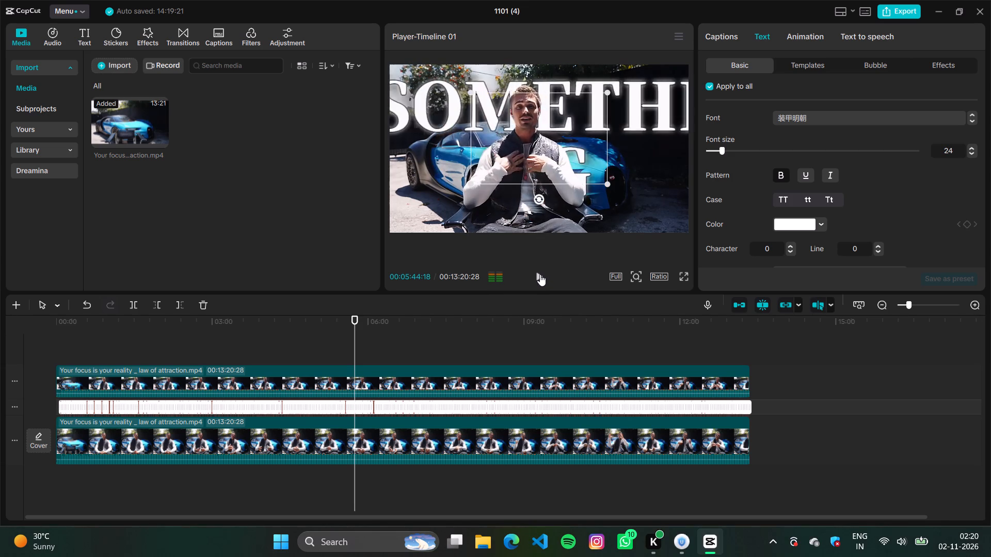
{"action": "left_click", "coordinate": [540, 274]}
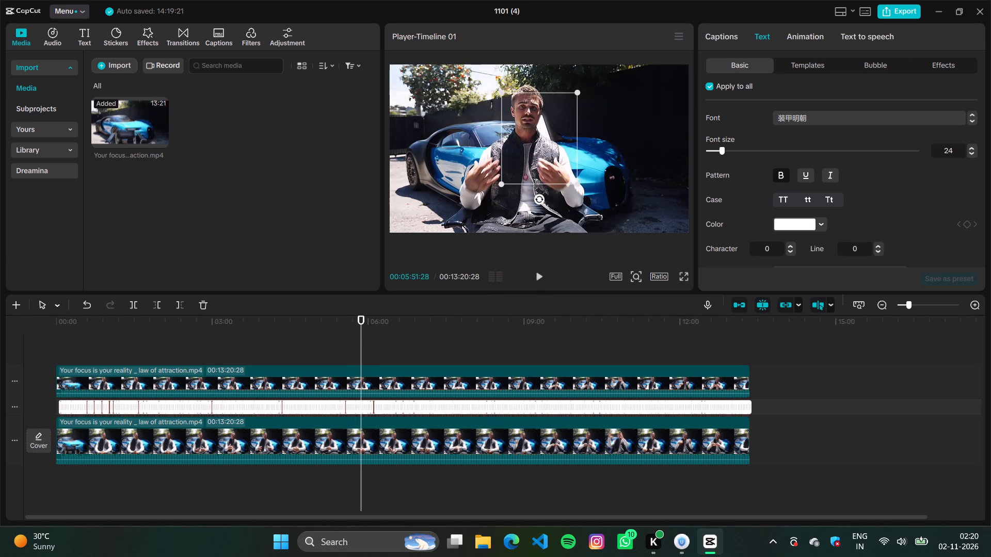
{"action": "key", "text": "space"}
{"action": "key", "text": "space"}
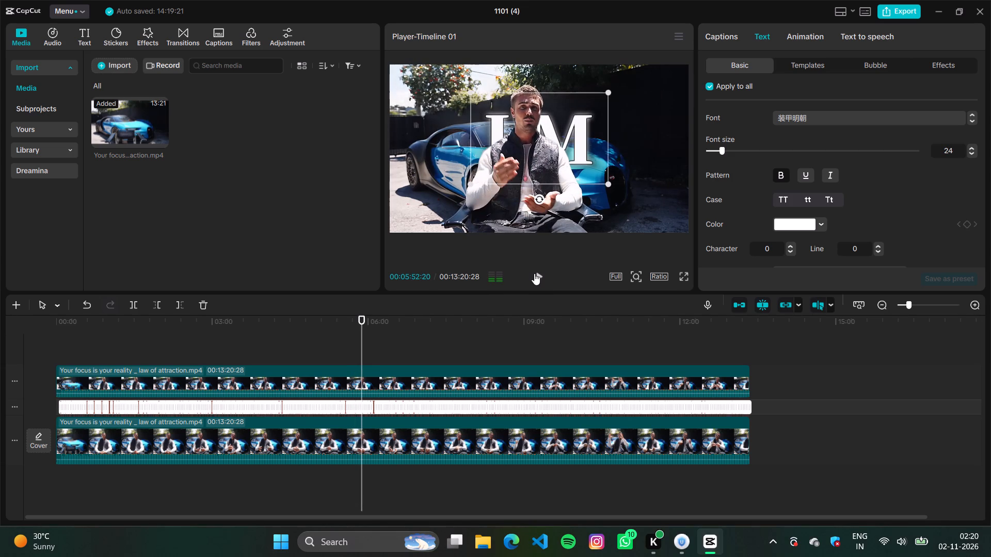
{"action": "left_click_drag", "start_coordinate": [466, 91], "coordinate": [472, 94]}
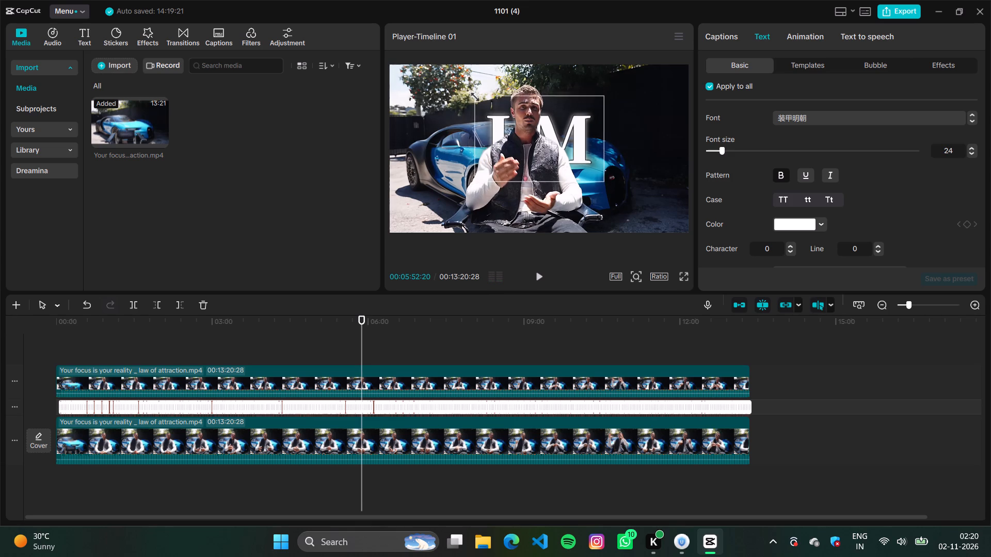
{"action": "left_click_drag", "start_coordinate": [472, 94], "coordinate": [474, 96]}
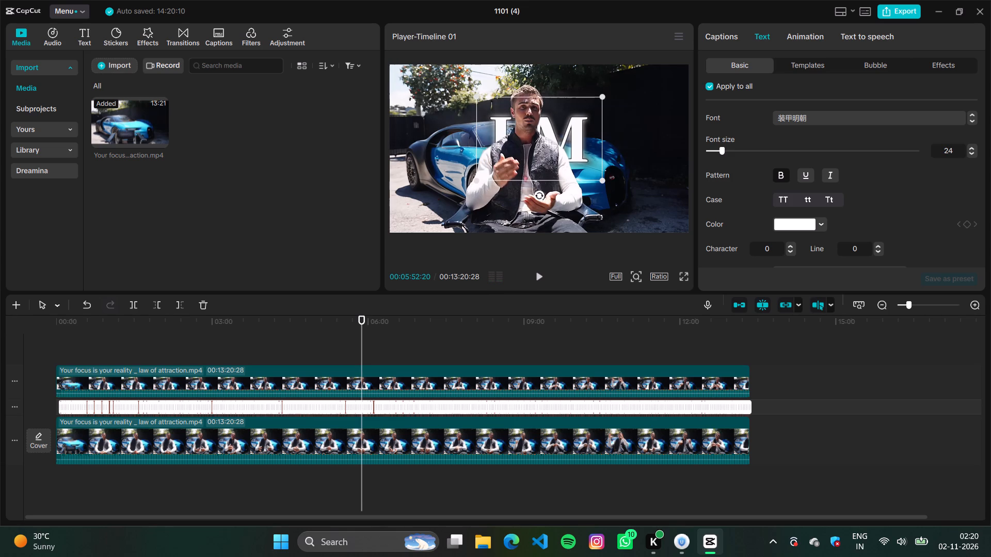
Play on to the "PERSON" caption, shrink all captions a little more so long words fit the frame, and resume playback to check.
{"action": "key", "text": "space"}
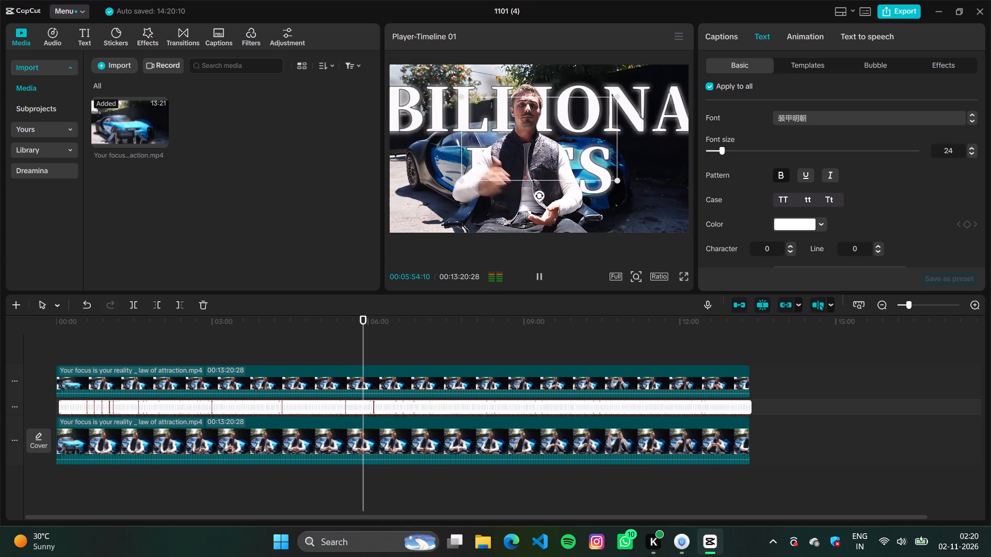
{"action": "key", "text": "space"}
{"action": "key", "text": "space"}
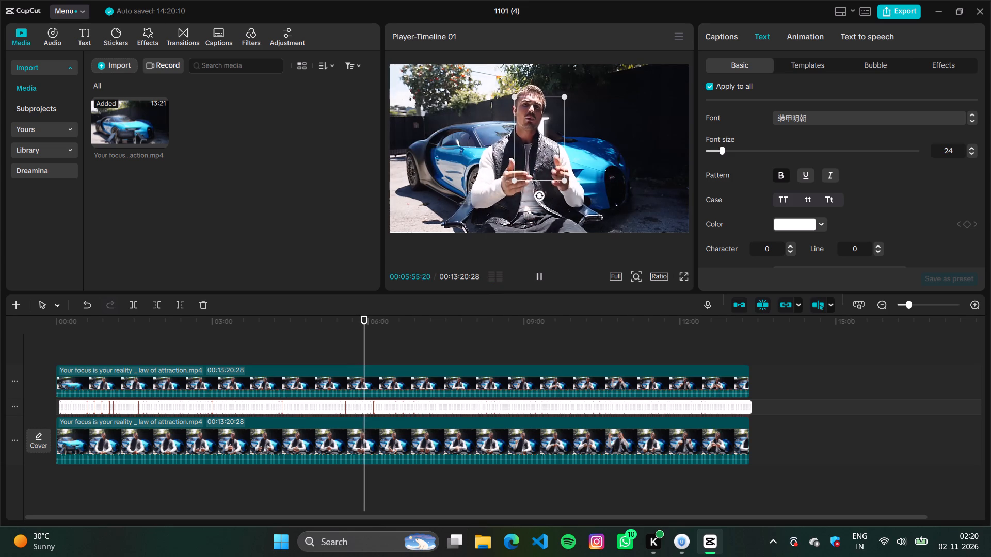
{"action": "key", "text": "space"}
{"action": "key", "text": "space"}
{"action": "key", "text": "space"}
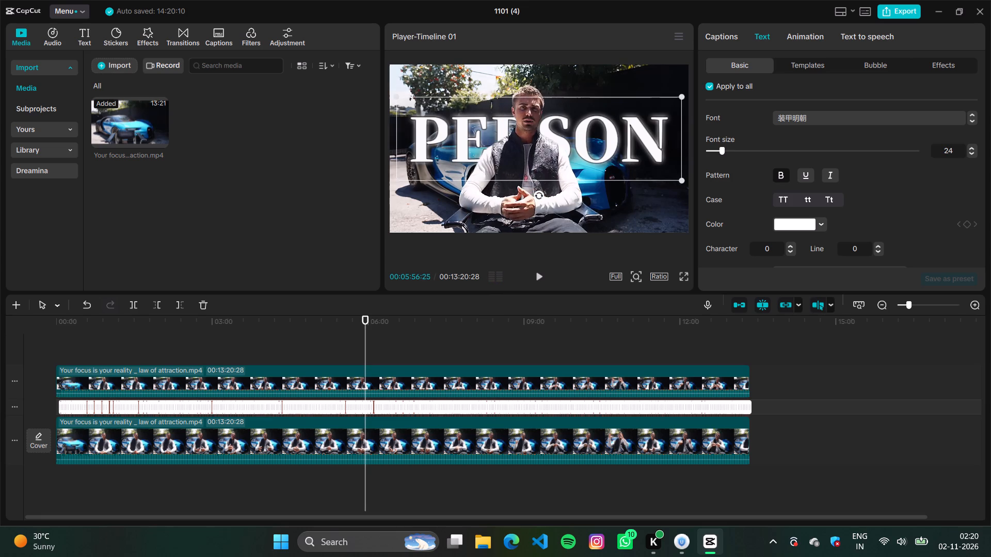
{"action": "left_click_drag", "start_coordinate": [394, 92], "coordinate": [414, 96]}
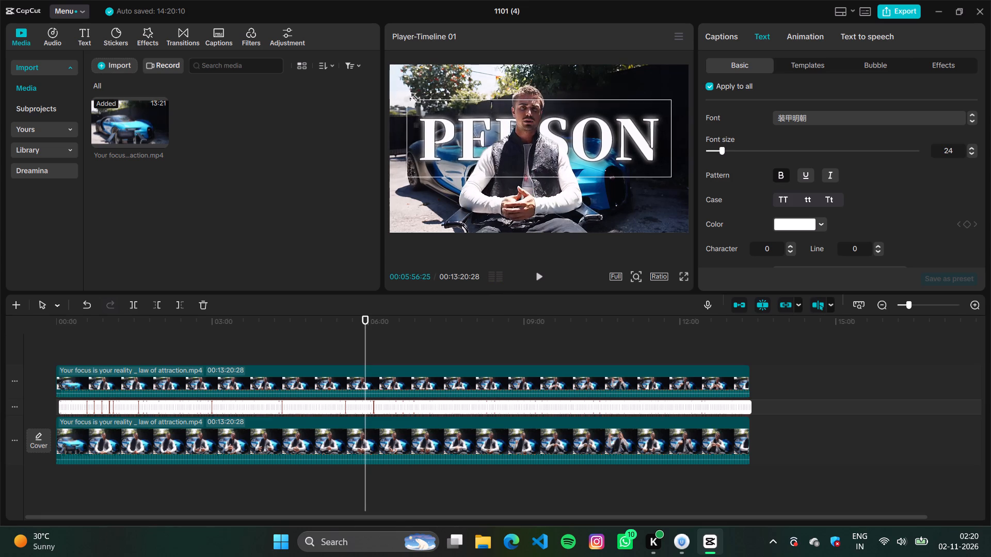
{"action": "left_click_drag", "start_coordinate": [414, 96], "coordinate": [426, 99]}
{"action": "key", "text": "space"}
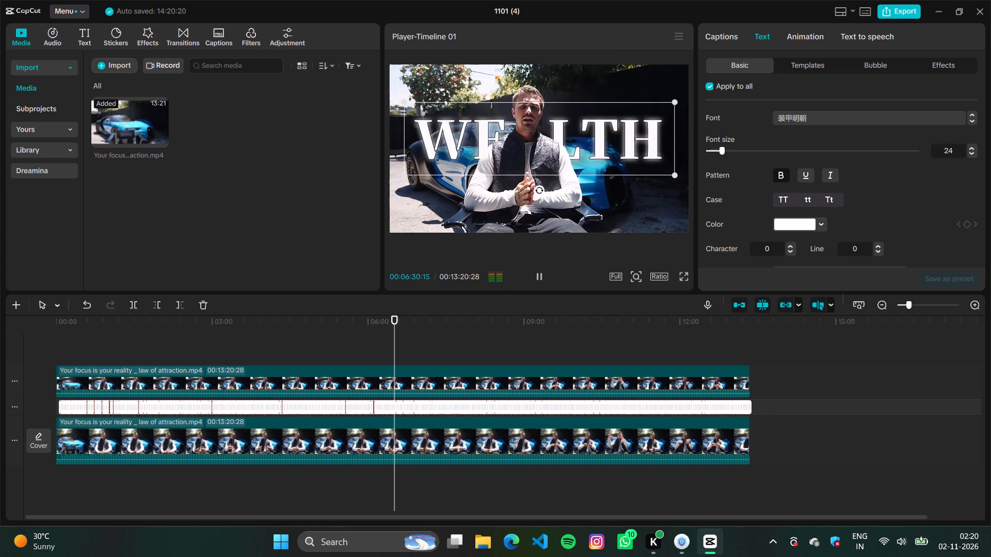
Select every caption on the caption track and combine them into one compound clip between the two video layers.
{"action": "left_click_drag", "start_coordinate": [765, 410], "coordinate": [595, 403]}
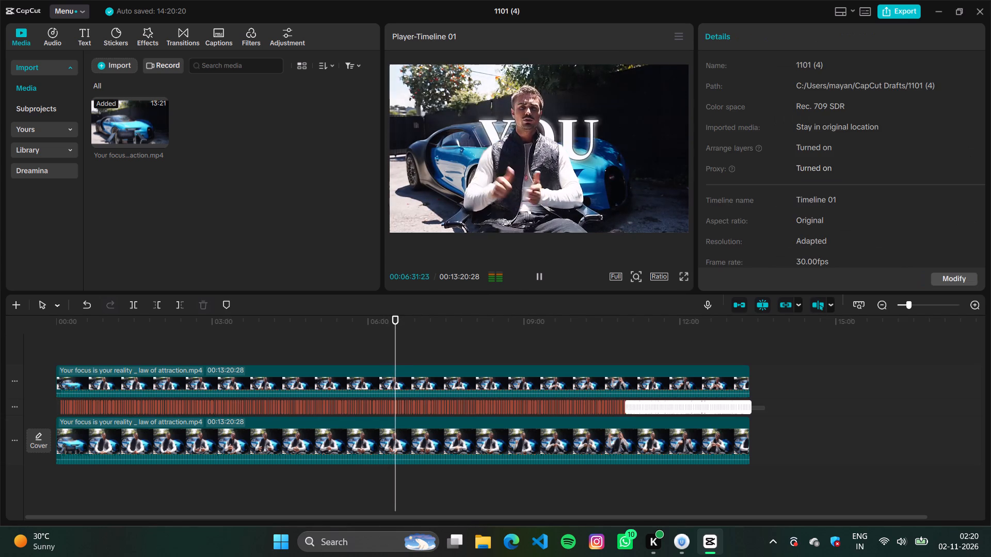
{"action": "left_click_drag", "start_coordinate": [595, 403], "coordinate": [33, 394]}
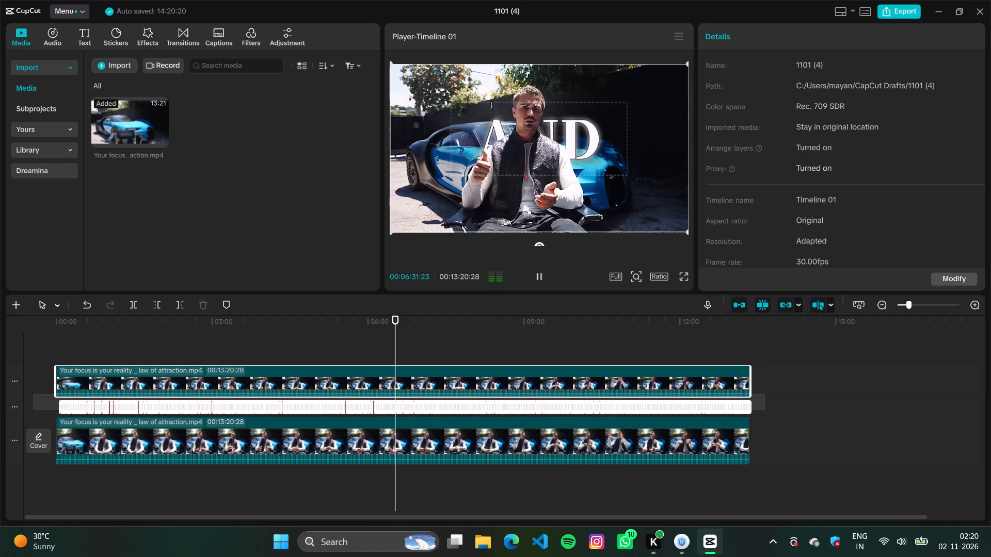
{"action": "left_click_drag", "start_coordinate": [33, 394], "coordinate": [39, 406]}
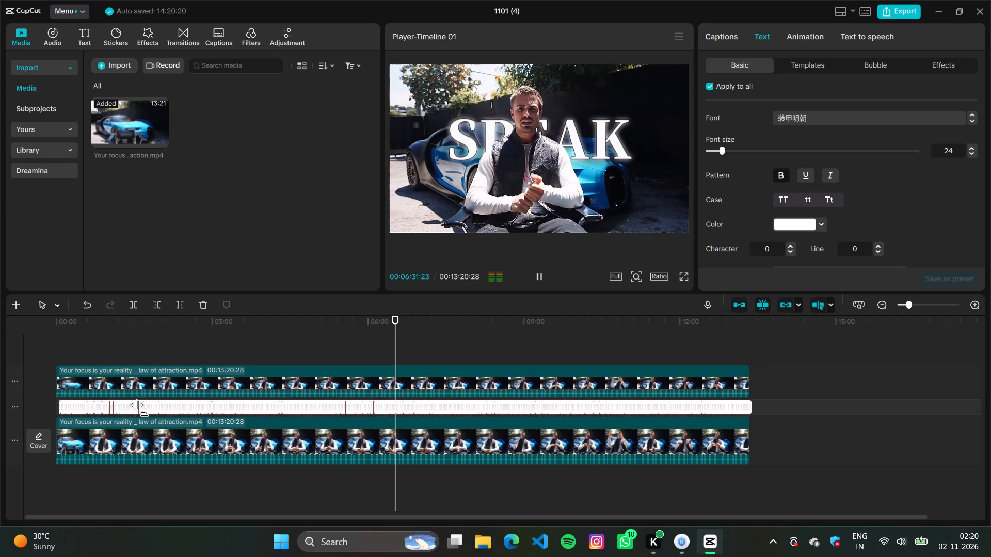
{"action": "right_click", "coordinate": [137, 406]}
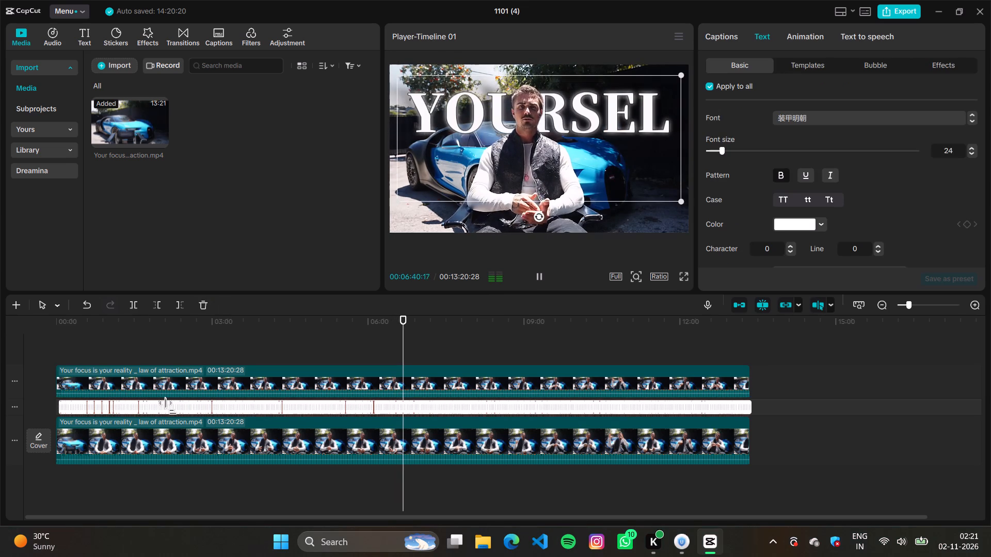
{"action": "right_click", "coordinate": [190, 412]}
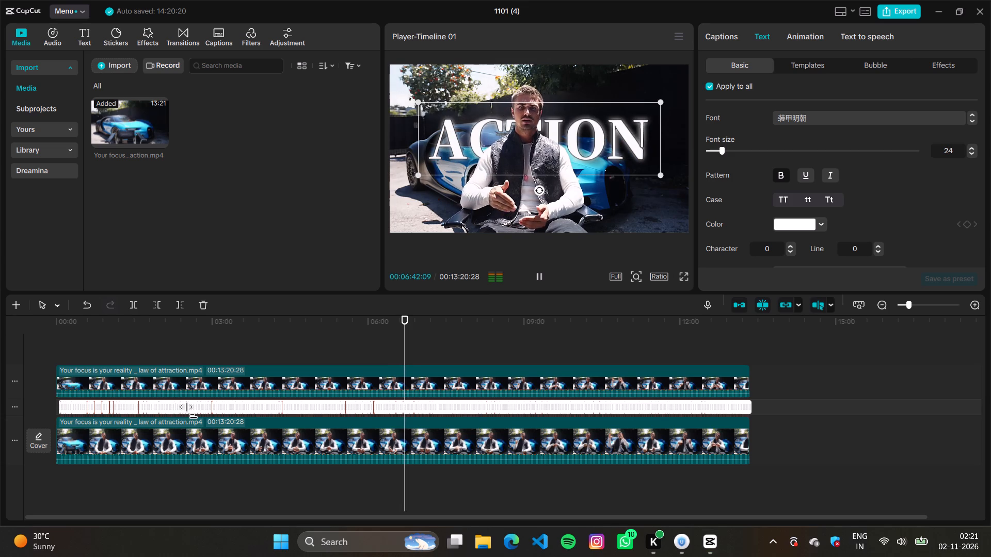
{"action": "left_click", "coordinate": [246, 384]}
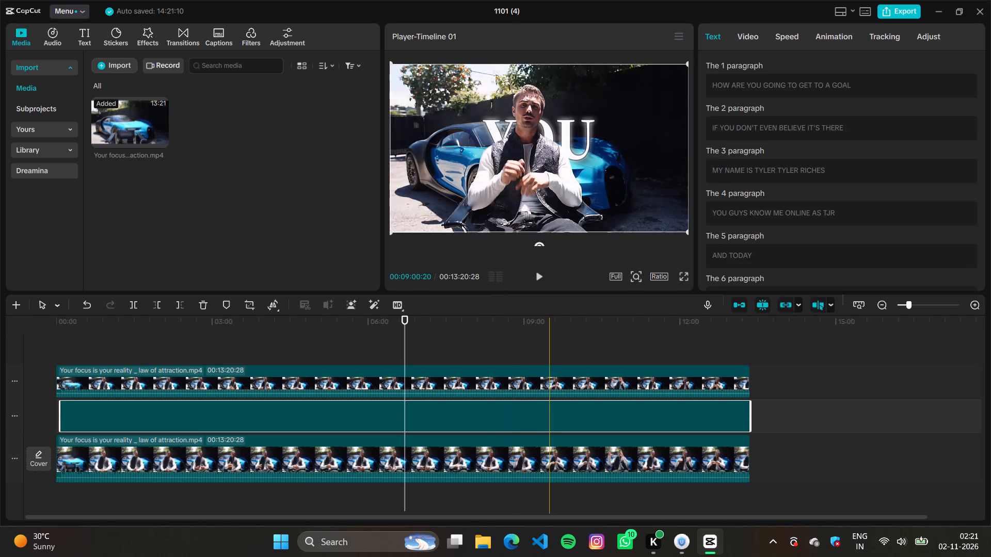
{"action": "left_click", "coordinate": [512, 420]}
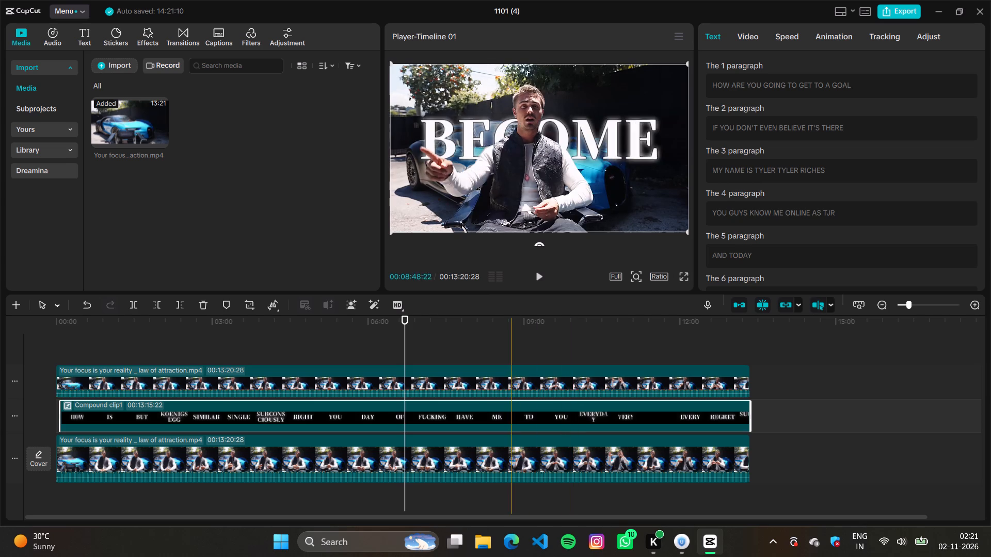
Set the caption compound clip's blend mode to Overlay.
{"action": "left_click", "coordinate": [751, 37]}
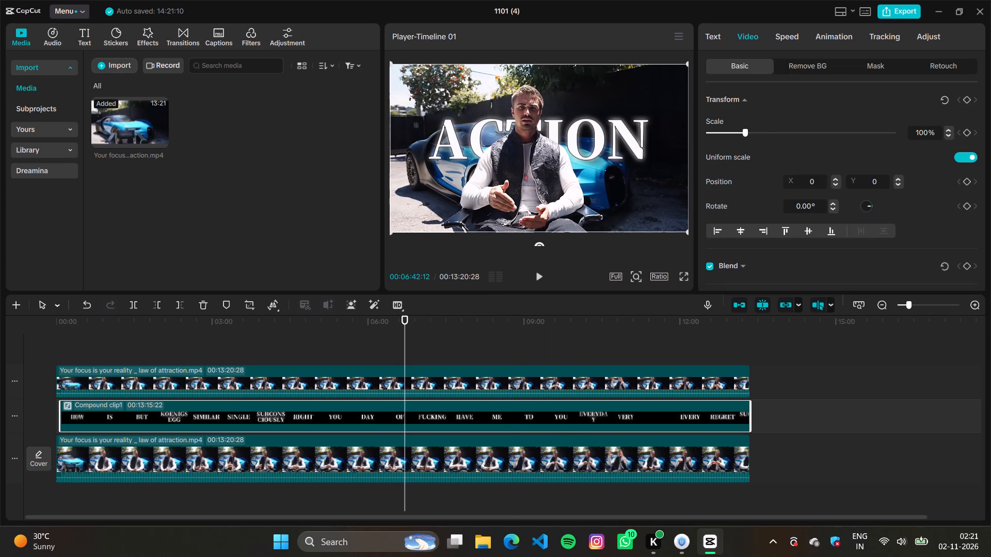
{"action": "scroll", "coordinate": [764, 205], "scroll_direction": "down", "scroll_amount": 5}
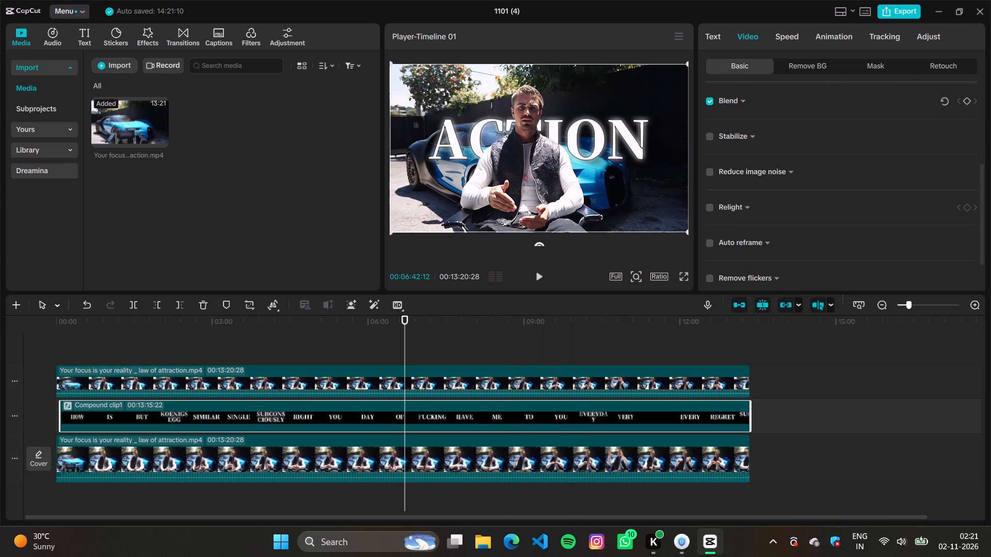
{"action": "scroll", "coordinate": [744, 222], "scroll_direction": "down", "scroll_amount": 3}
{"action": "scroll", "coordinate": [743, 222], "scroll_direction": "up", "scroll_amount": 4}
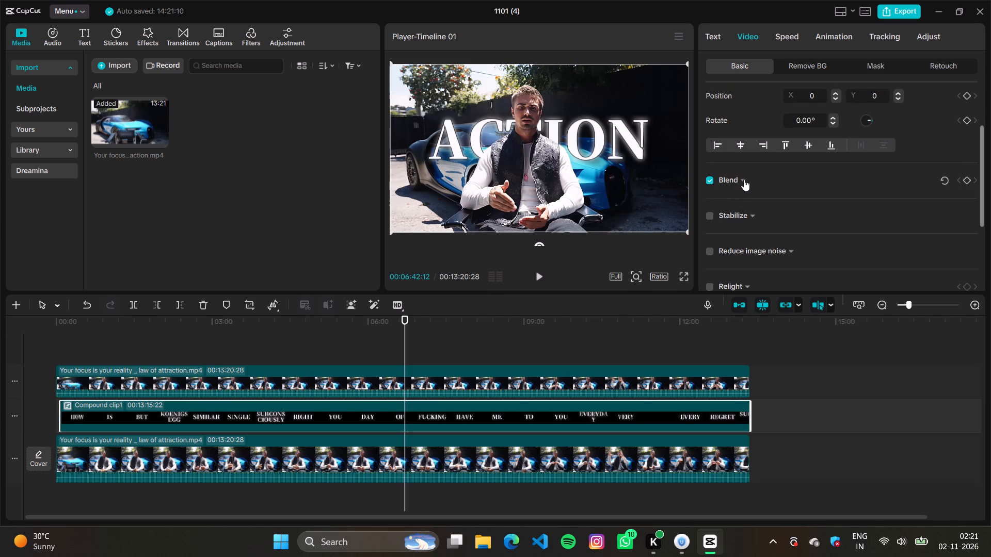
{"action": "left_click", "coordinate": [744, 179]}
{"action": "scroll", "coordinate": [775, 220], "scroll_direction": "down", "scroll_amount": 2}
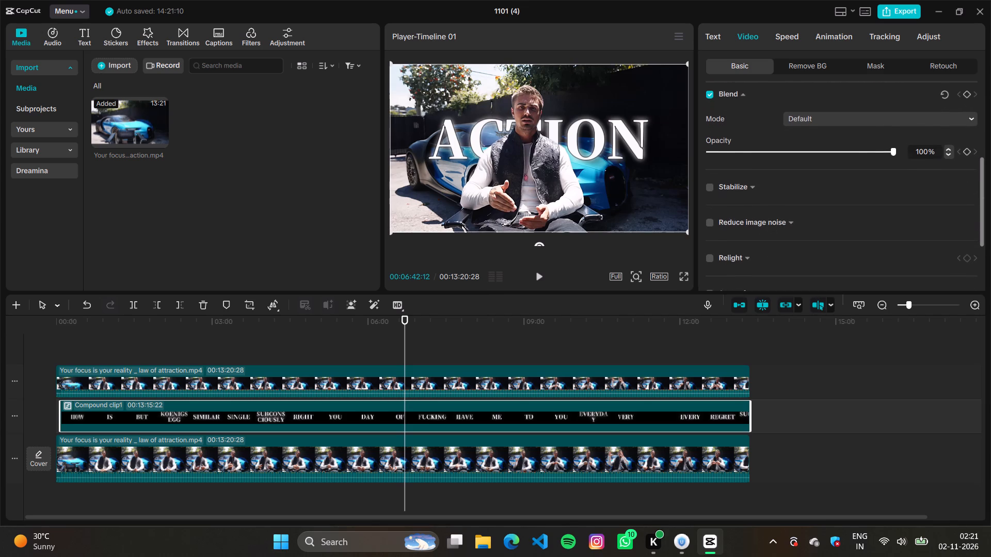
{"action": "left_click", "coordinate": [961, 117]}
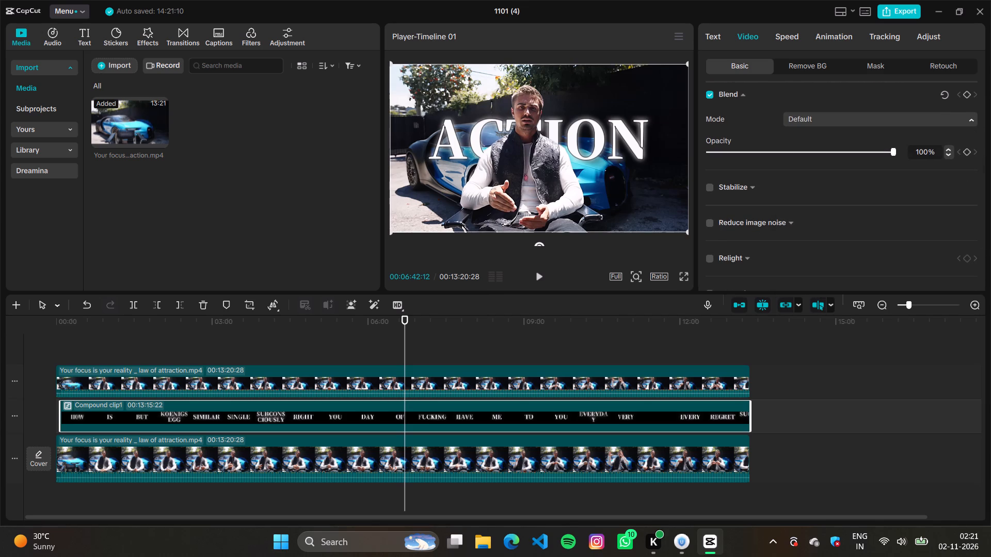
{"action": "left_click", "coordinate": [826, 228]}
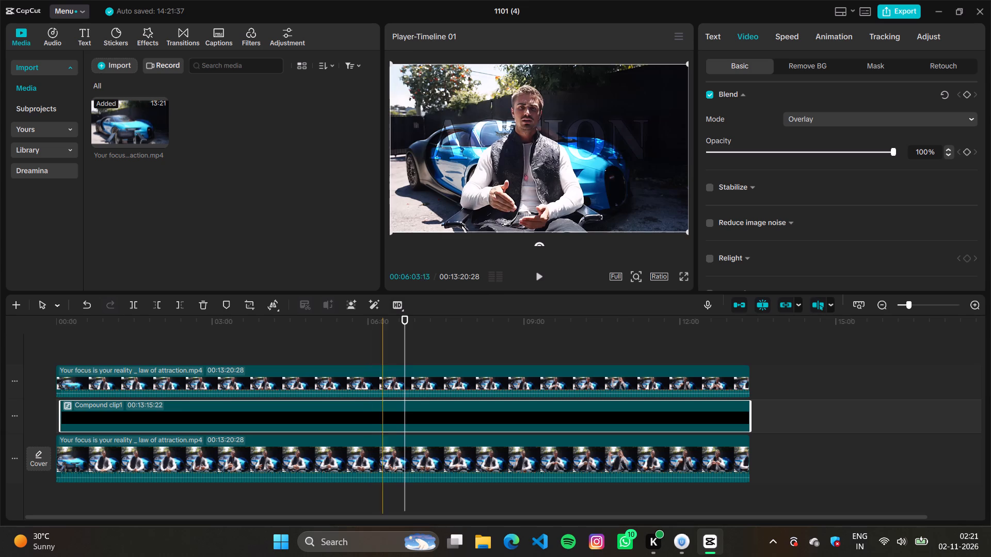
Play the video, including in full screen, to check how the overlay-blended captions look behind the speaker.
{"action": "key", "text": "space"}
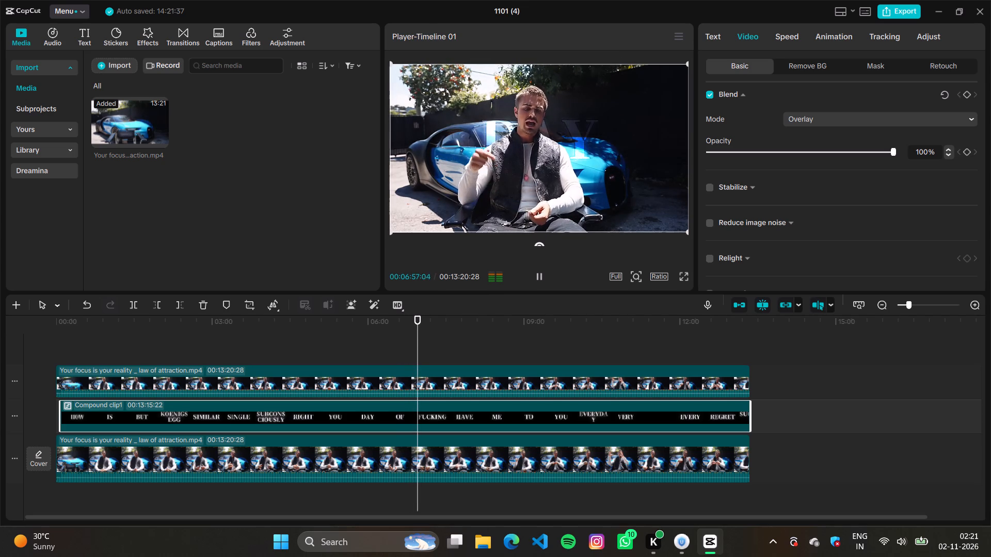
{"action": "left_click", "coordinate": [688, 281]}
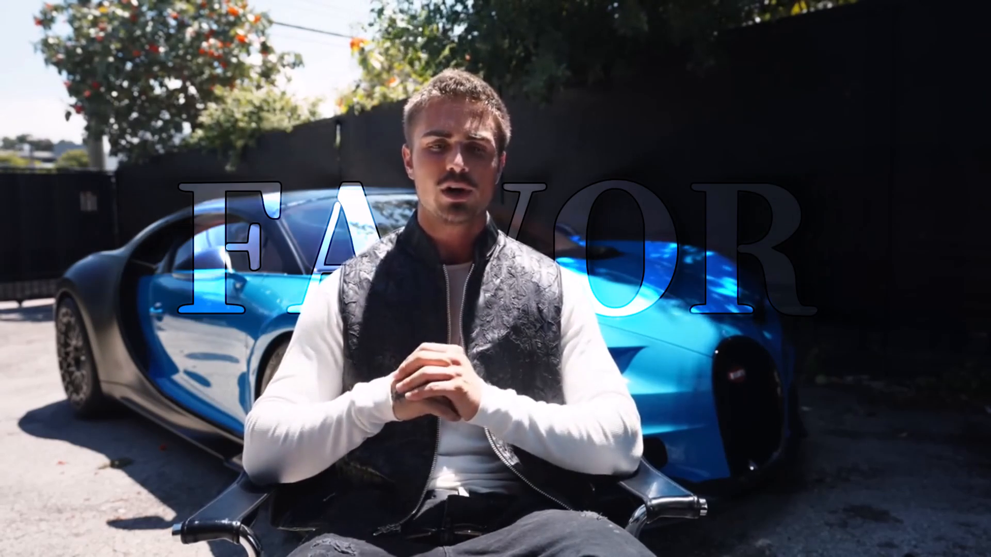
{"action": "key", "text": "Escape"}
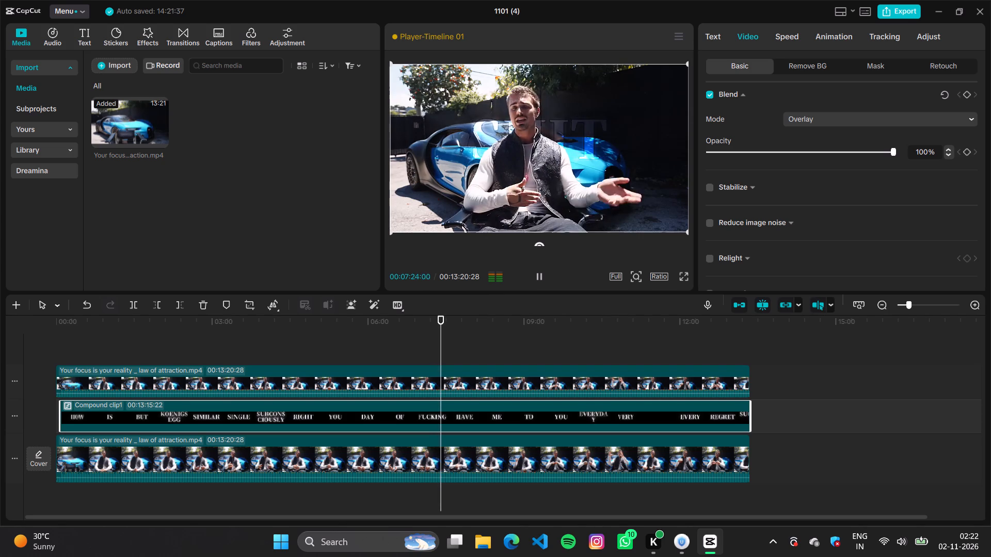
Export the video as 1101 (4) in 4K, higher bit rate, H.264, mp4 format at 30fps.
{"action": "left_click", "coordinate": [900, 10]}
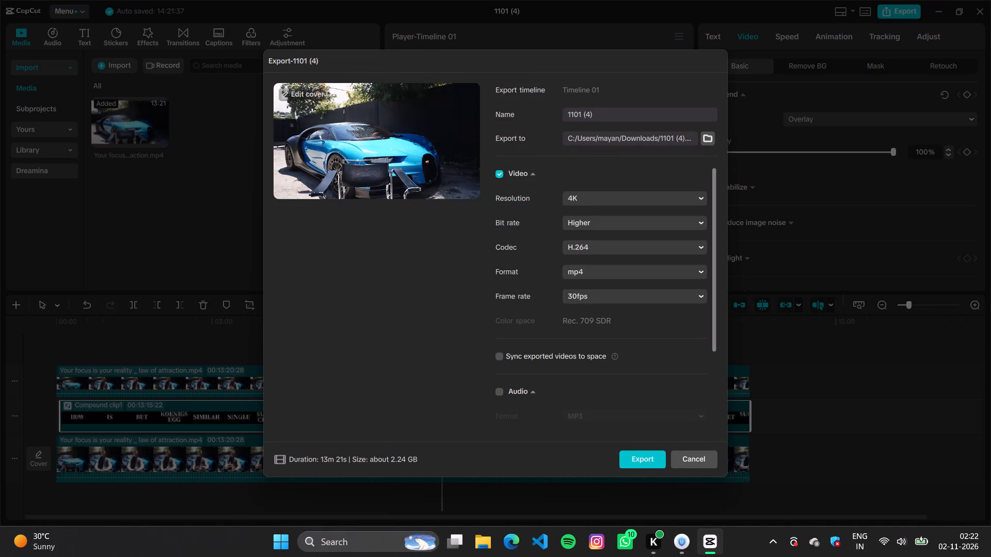
{"action": "left_click", "coordinate": [648, 463]}
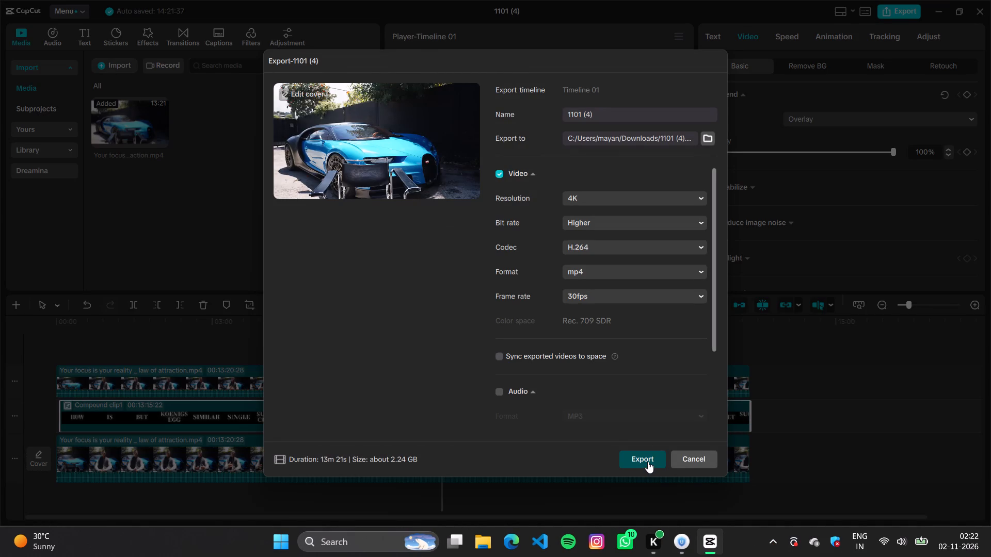
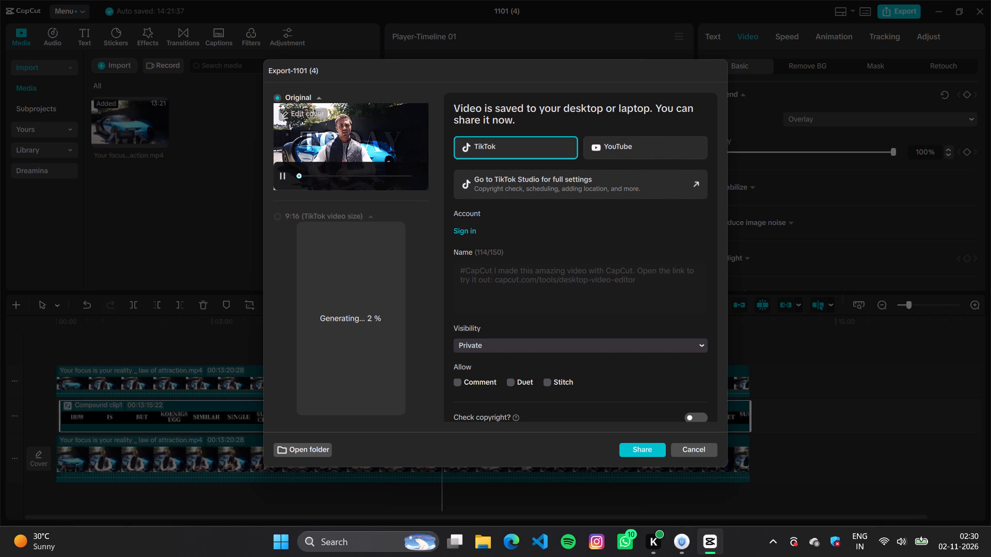
Close the sharing window of the finished export and return to the timeline.
{"action": "left_click", "coordinate": [706, 451]}
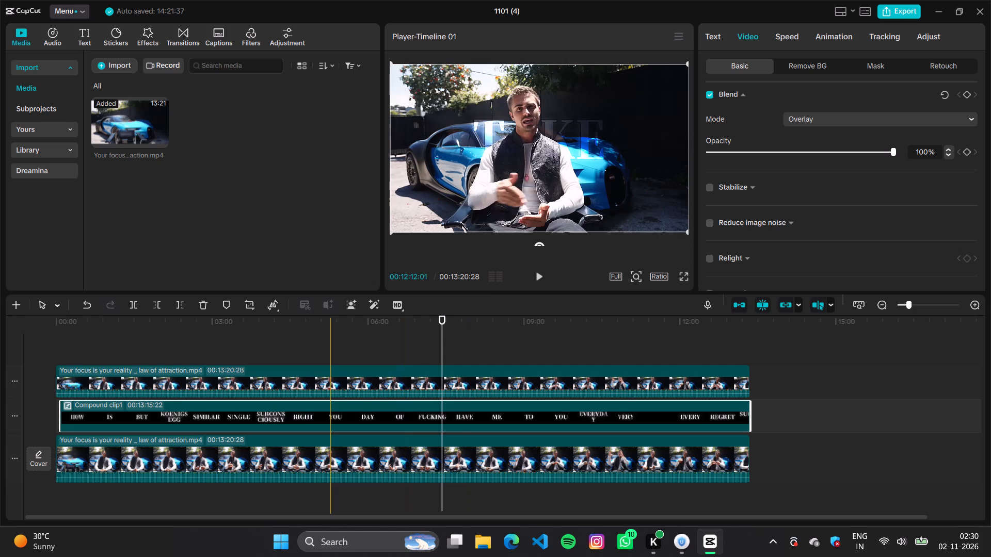
Undo the Overlay blend and the compound clip to get the separate captions back on their track.
{"action": "left_click_drag", "start_coordinate": [86, 304], "coordinate": [91, 304]}
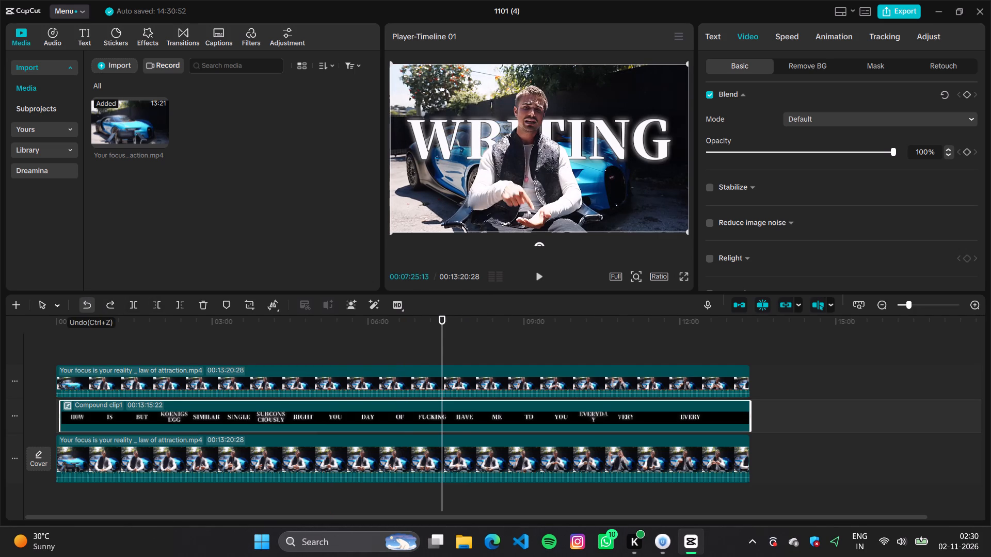
{"action": "left_click", "coordinate": [91, 304]}
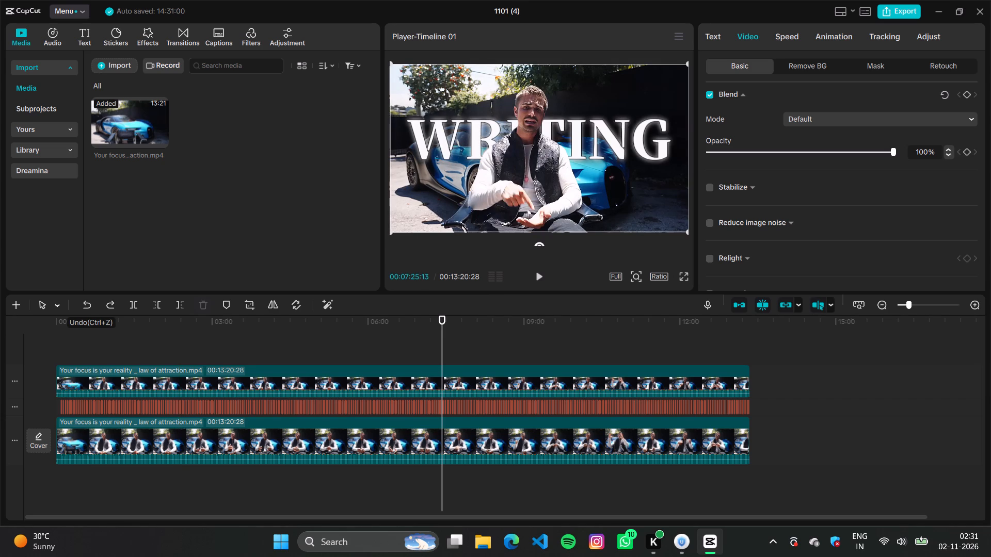
{"action": "left_click", "coordinate": [848, 119]}
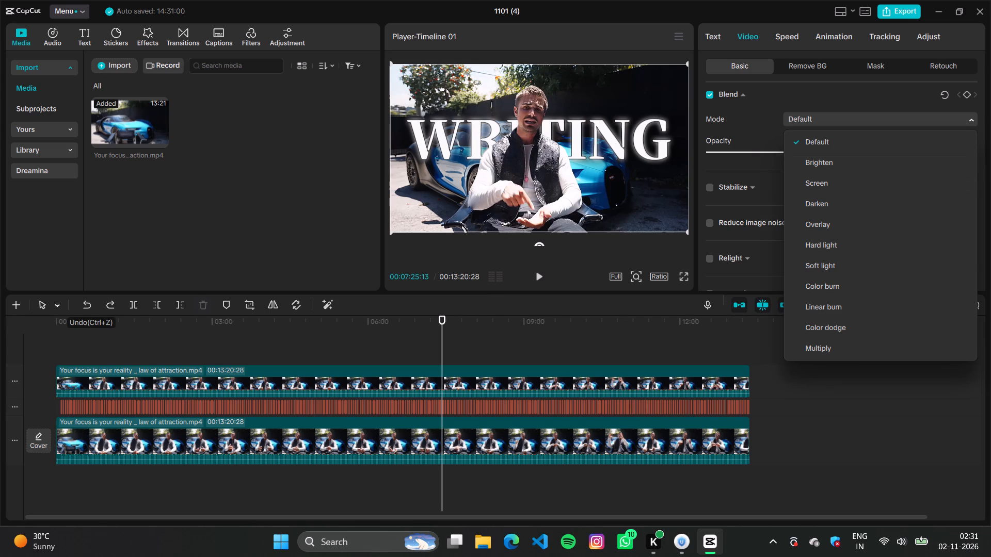
{"action": "left_click", "coordinate": [730, 336]}
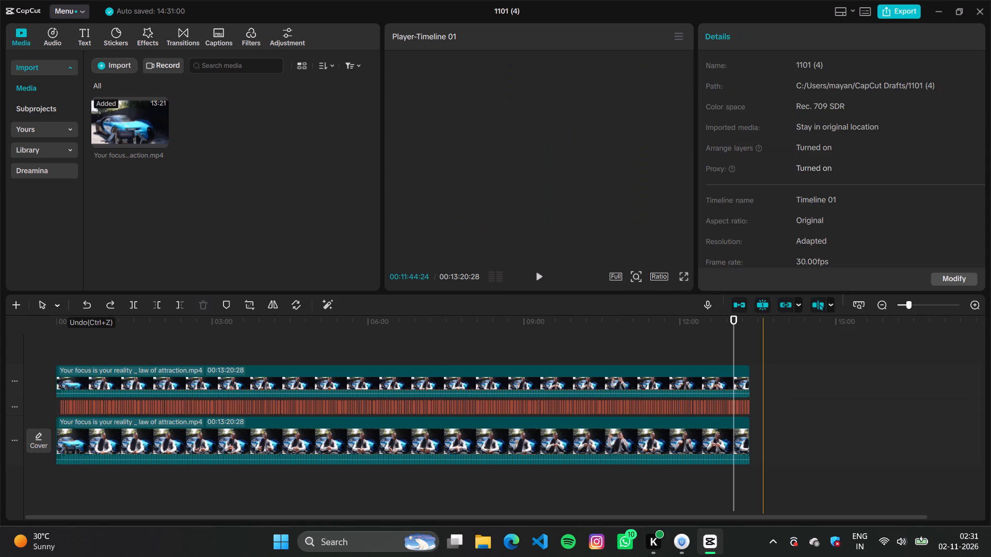
Select every caption on the caption track and change their font to でらすこ.
{"action": "left_click_drag", "start_coordinate": [764, 409], "coordinate": [46, 408]}
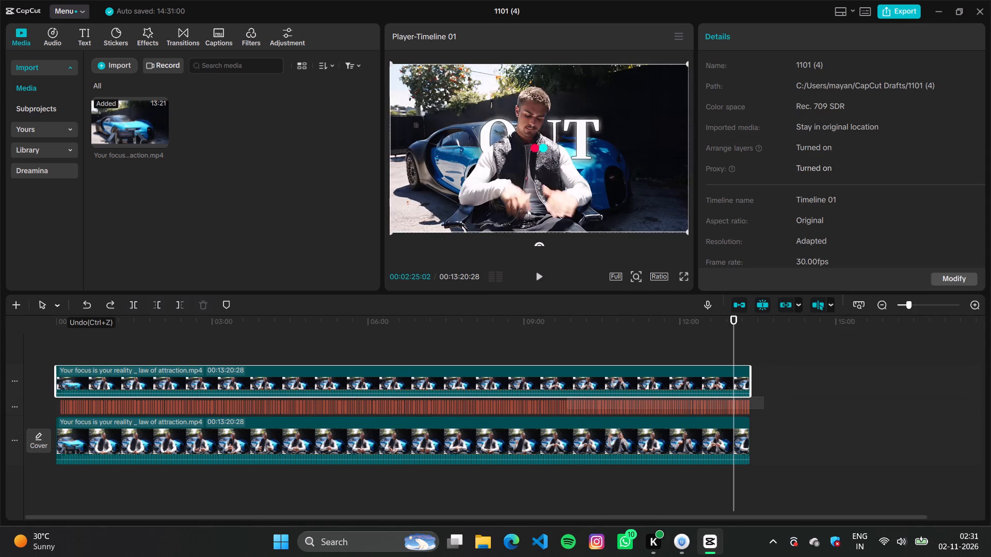
{"action": "left_click_drag", "start_coordinate": [46, 408], "coordinate": [47, 409]}
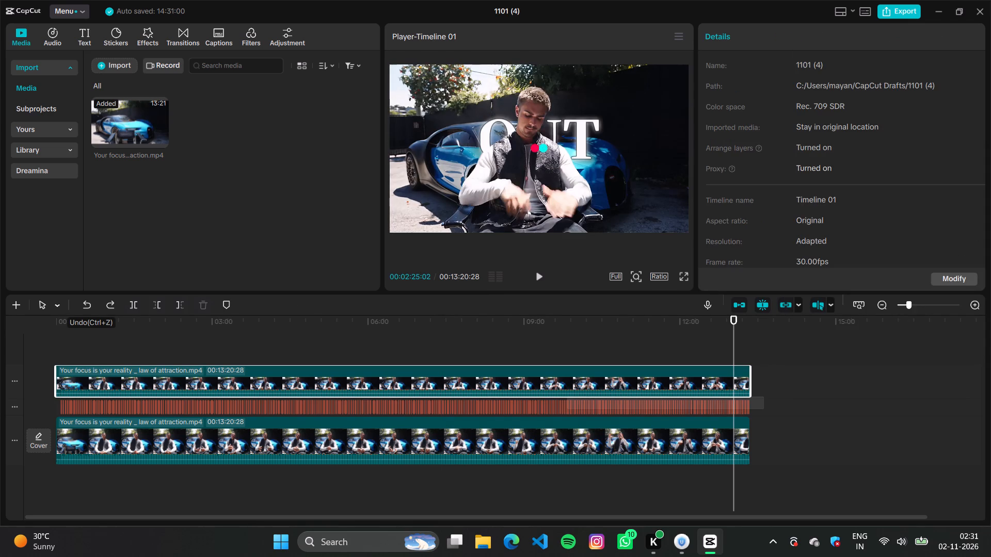
{"action": "left_click_drag", "start_coordinate": [47, 409], "coordinate": [54, 409]}
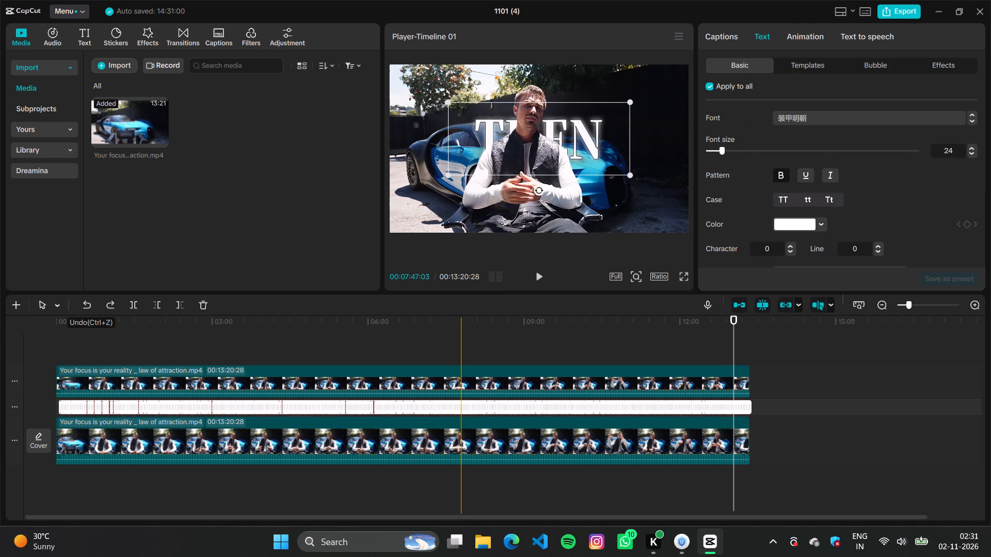
{"action": "left_click", "coordinate": [882, 117]}
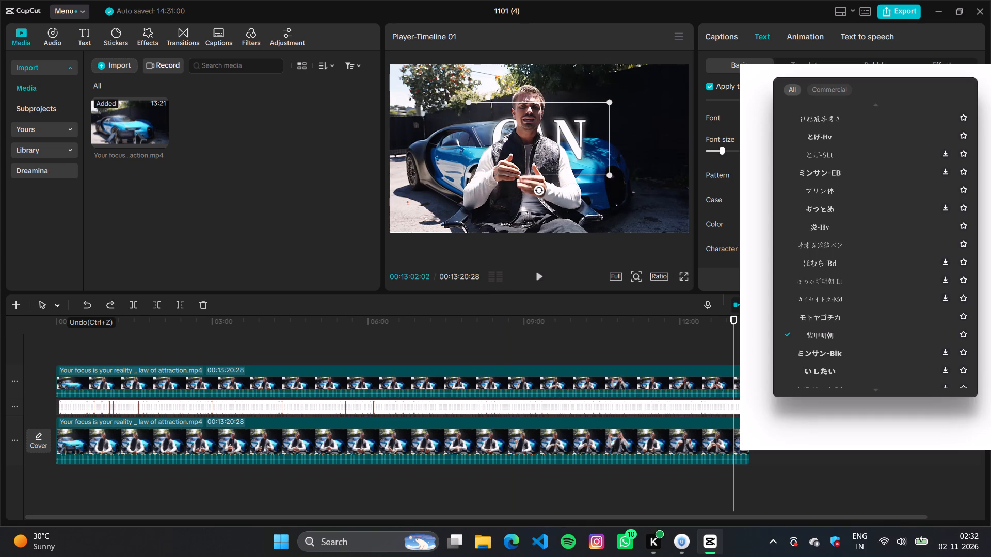
{"action": "left_click", "coordinate": [843, 88]}
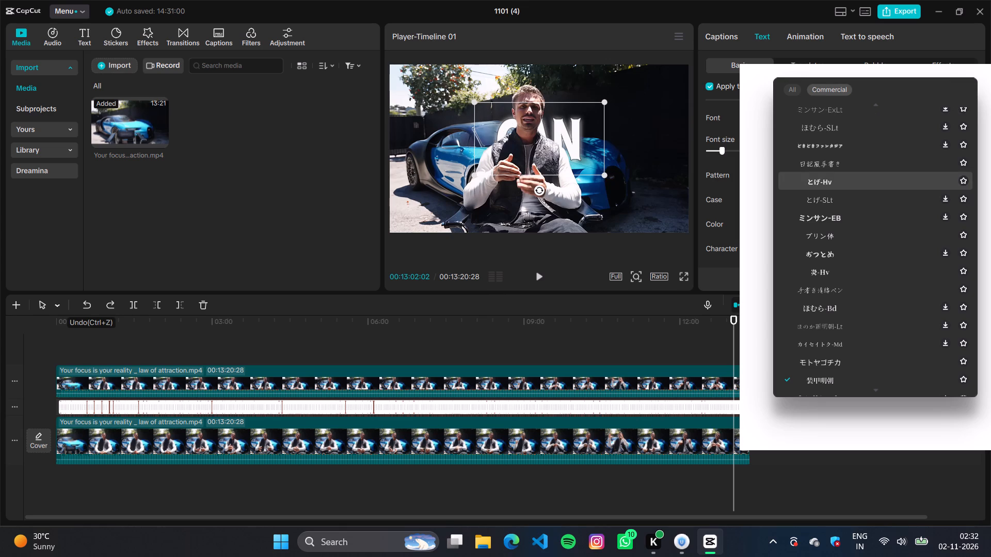
{"action": "scroll", "coordinate": [828, 189], "scroll_direction": "up", "scroll_amount": 5}
{"action": "scroll", "coordinate": [828, 189], "scroll_direction": "up", "scroll_amount": 20}
{"action": "scroll", "coordinate": [828, 189], "scroll_direction": "up", "scroll_amount": 16}
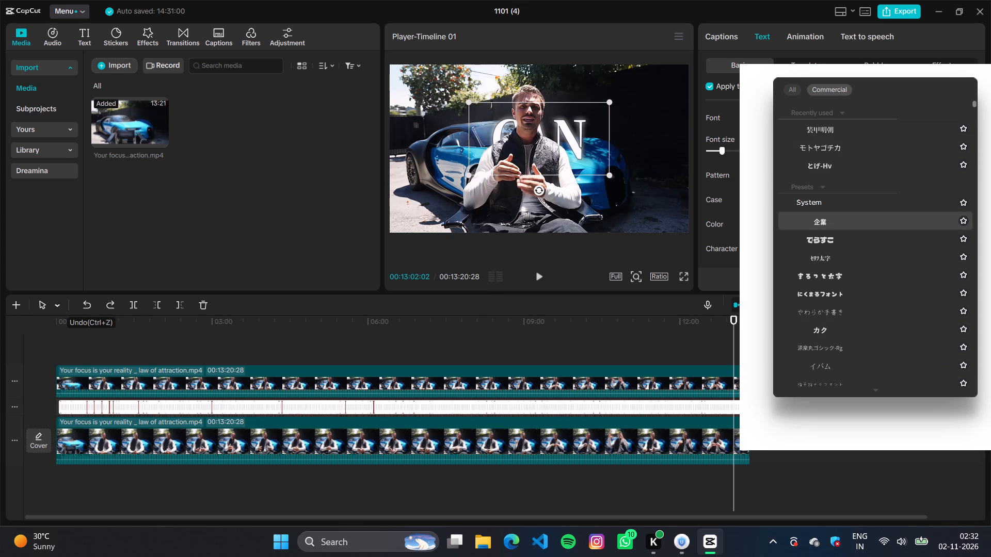
{"action": "left_click", "coordinate": [858, 241]}
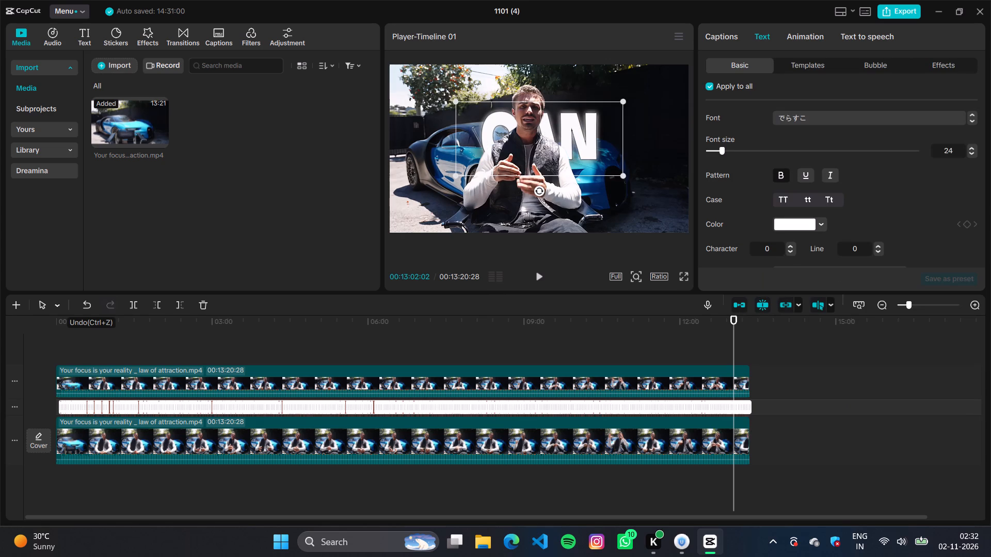
Shrink all the captions slightly and shift them a little to the left in the frame.
{"action": "left_click_drag", "start_coordinate": [455, 101], "coordinate": [472, 107]}
{"action": "left_click_drag", "start_coordinate": [478, 115], "coordinate": [468, 116]}
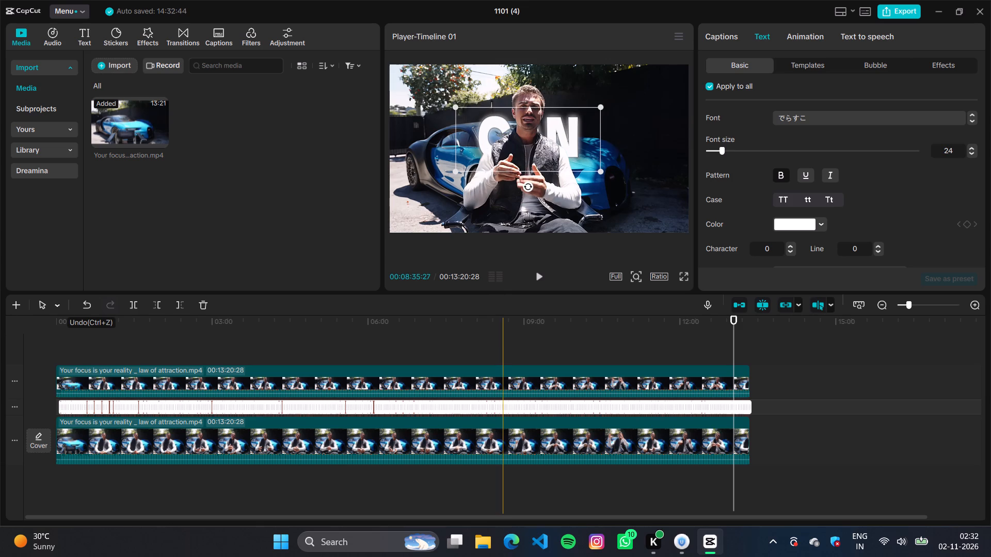
Play the video from about 00:08:35 to check the captions' new font, size and position.
{"action": "left_click", "coordinate": [503, 346]}
{"action": "key", "text": "space"}
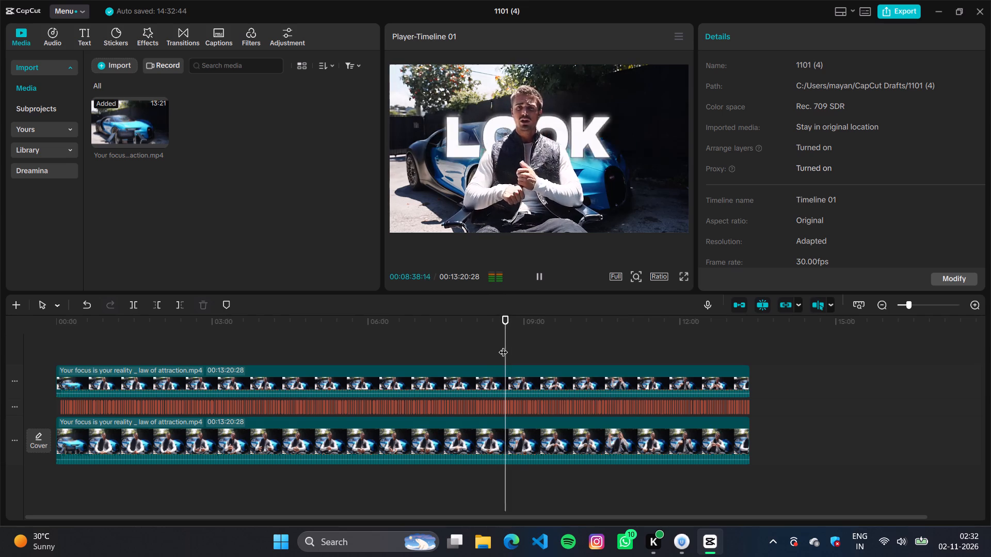
Select every caption on the caption track again and enlarge them slightly in the frame.
{"action": "left_click", "coordinate": [471, 118]}
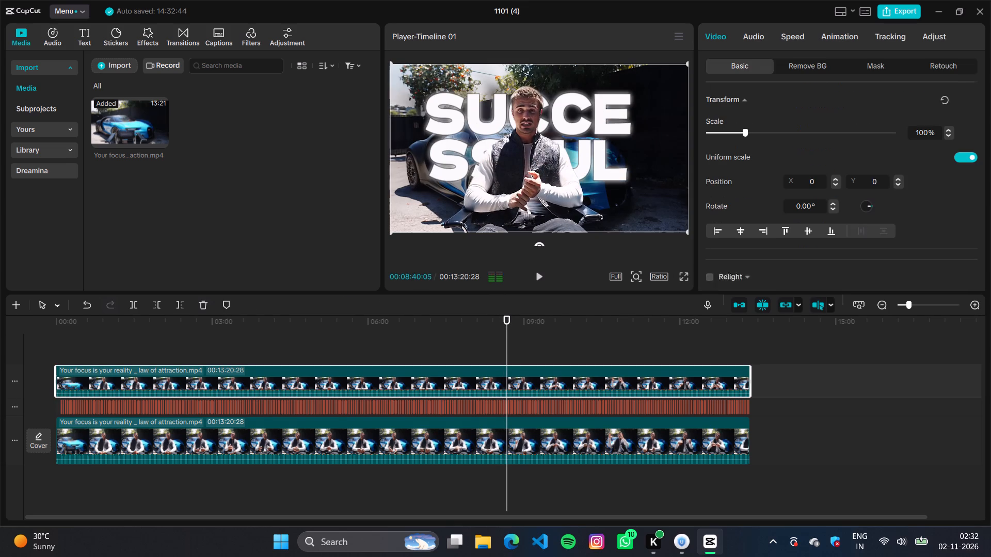
{"action": "double_click", "coordinate": [674, 409]}
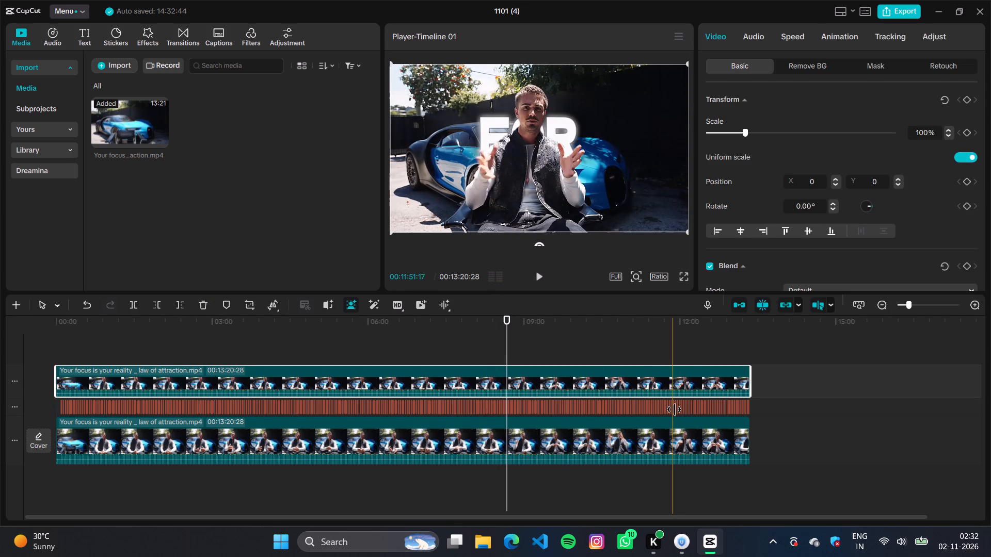
{"action": "left_click", "coordinate": [466, 115]}
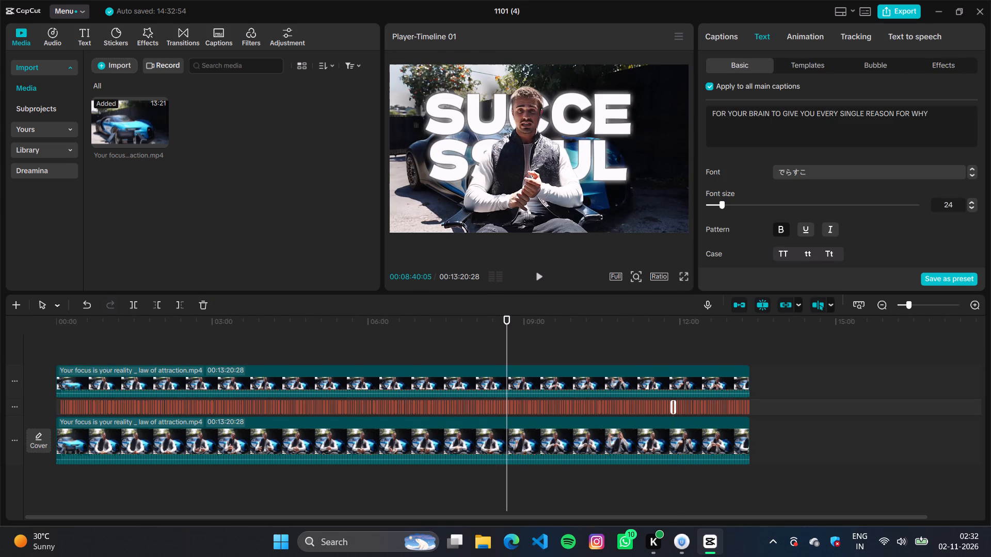
{"action": "left_click_drag", "start_coordinate": [765, 405], "coordinate": [679, 404]}
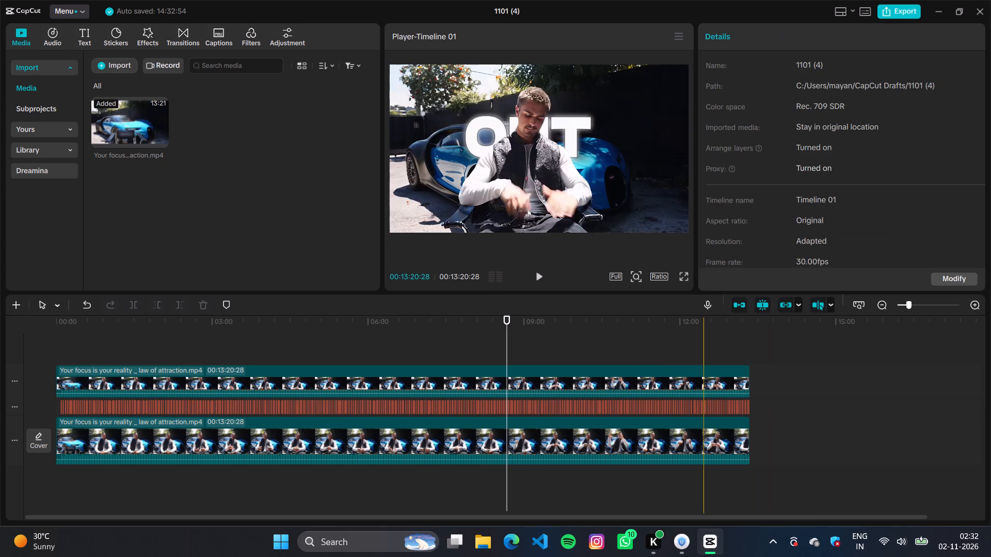
{"action": "left_click_drag", "start_coordinate": [679, 404], "coordinate": [491, 384]}
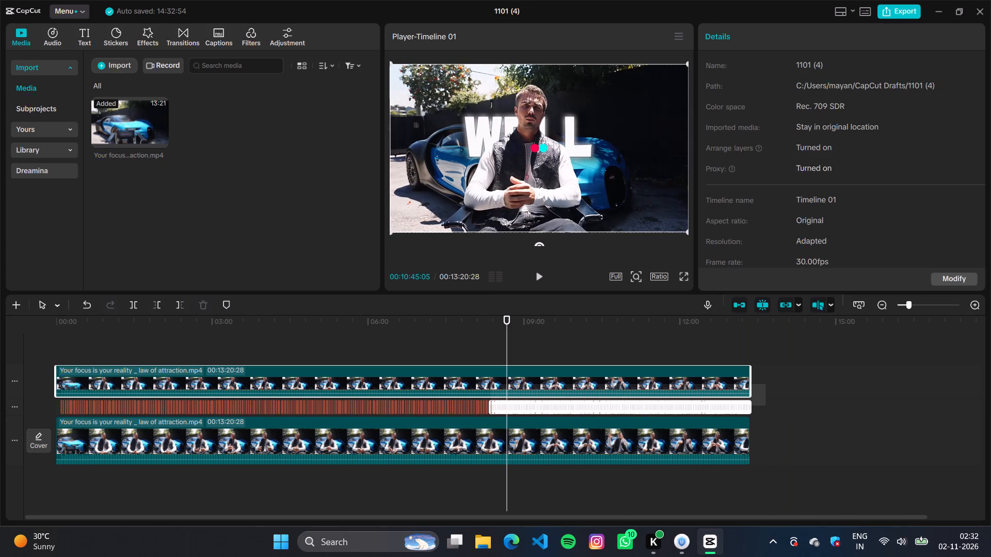
{"action": "left_click", "coordinate": [772, 419]}
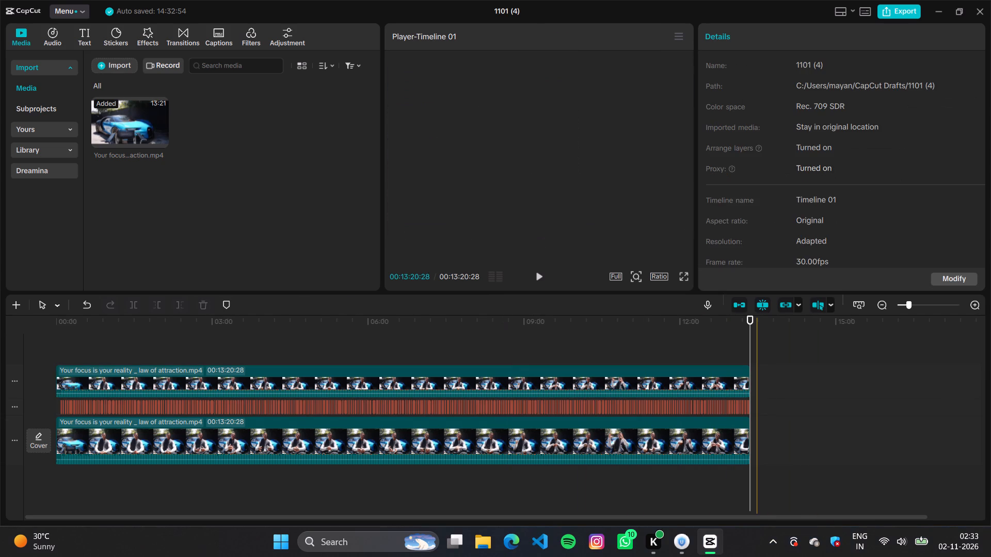
{"action": "left_click", "coordinate": [757, 406]}
{"action": "key", "text": "ctrl+a"}
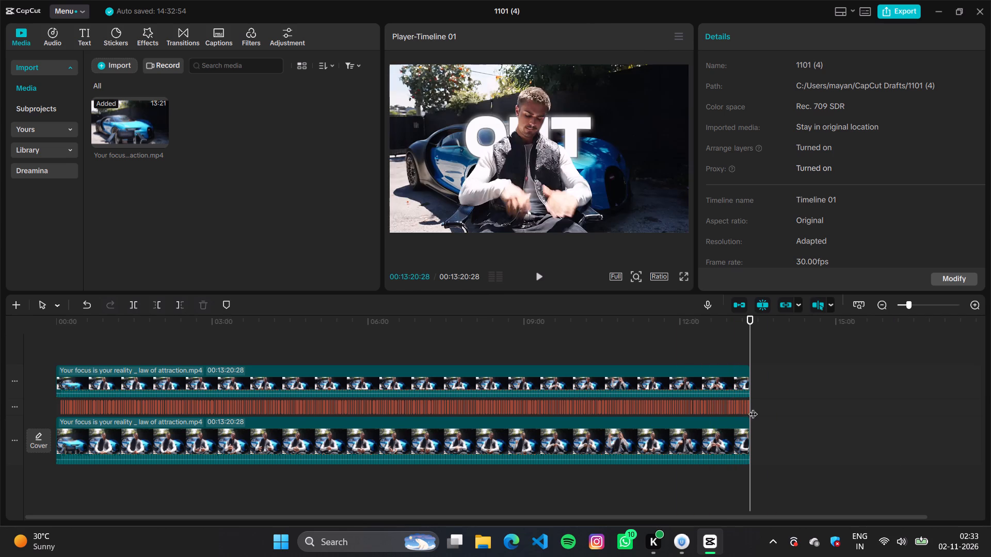
{"action": "left_click_drag", "start_coordinate": [760, 399], "coordinate": [140, 411]}
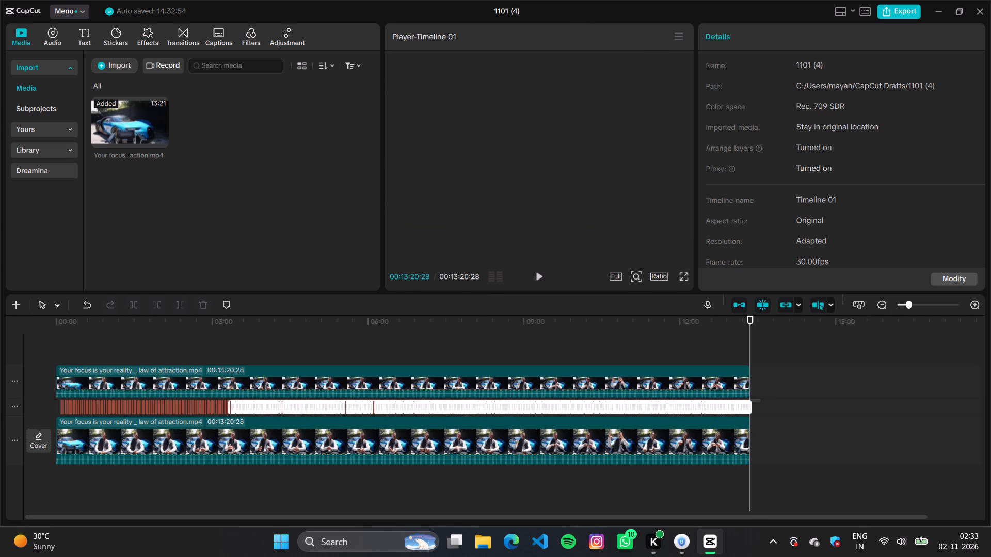
{"action": "left_click_drag", "start_coordinate": [140, 411], "coordinate": [36, 400]}
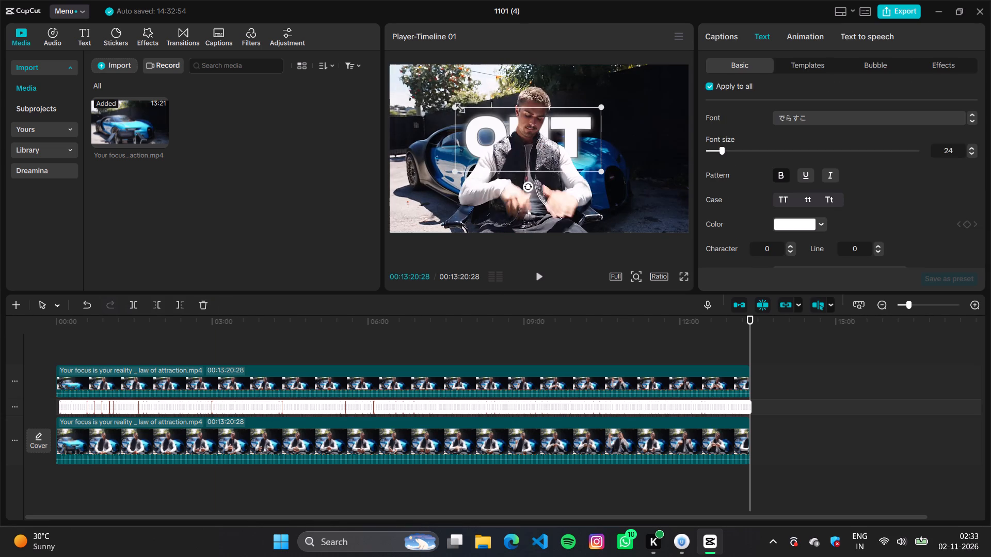
{"action": "left_click_drag", "start_coordinate": [453, 106], "coordinate": [443, 102]}
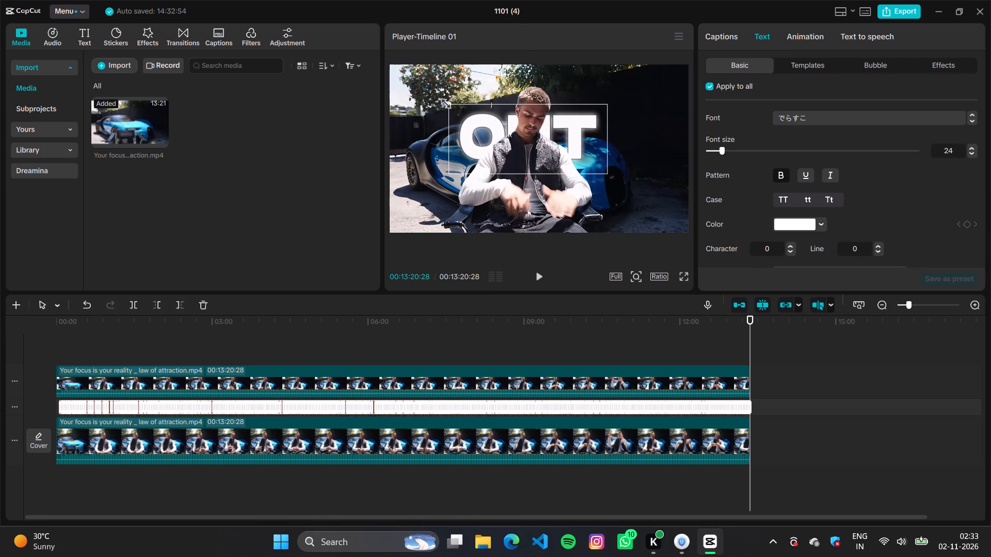
{"action": "left_click_drag", "start_coordinate": [443, 102], "coordinate": [440, 102]}
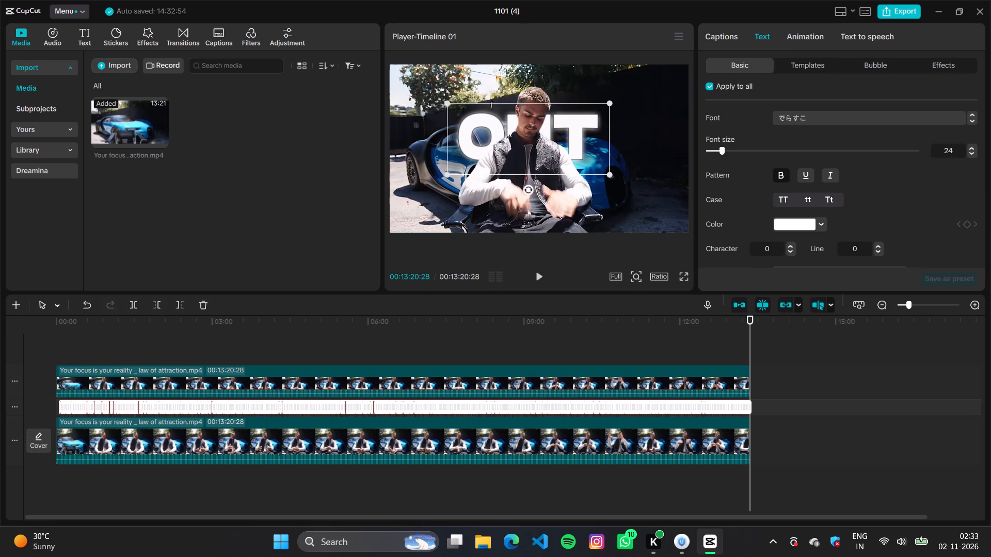
Play the video from about 00:10:53 to check the enlarged captions behind the speaker.
{"action": "left_click", "coordinate": [619, 346]}
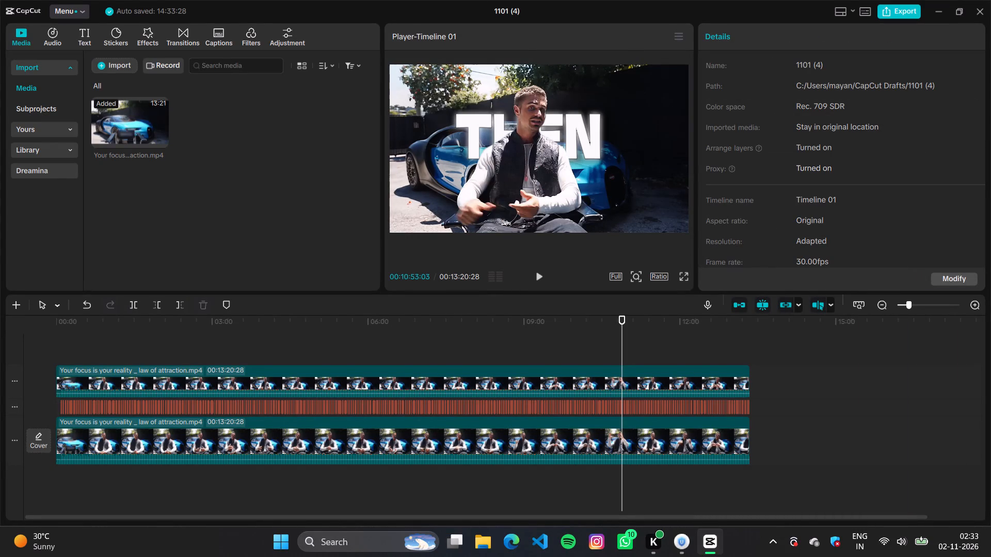
{"action": "key", "text": "space"}
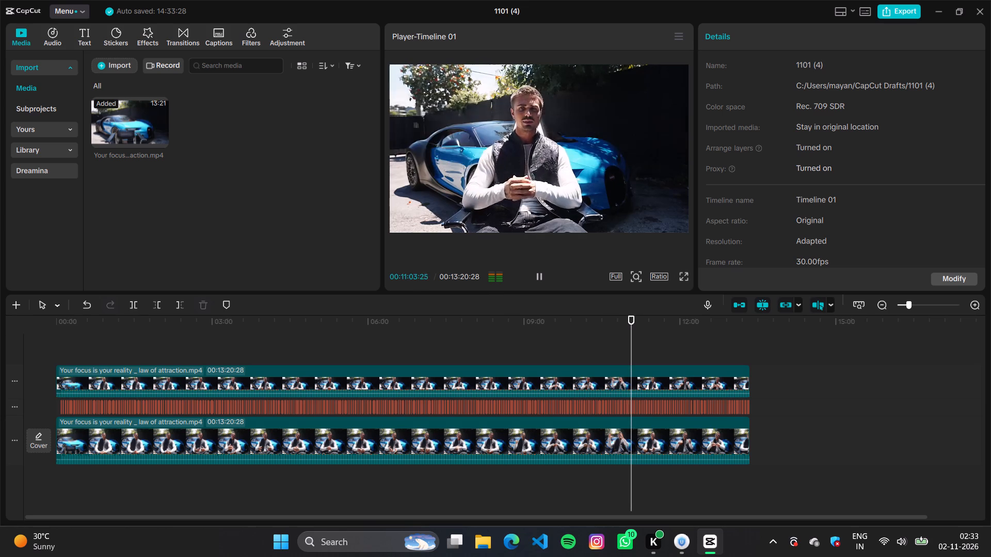
Select every caption on the caption track and move them to the centre of the frame, behind the speaker.
{"action": "left_click_drag", "start_coordinate": [763, 407], "coordinate": [12, 400]}
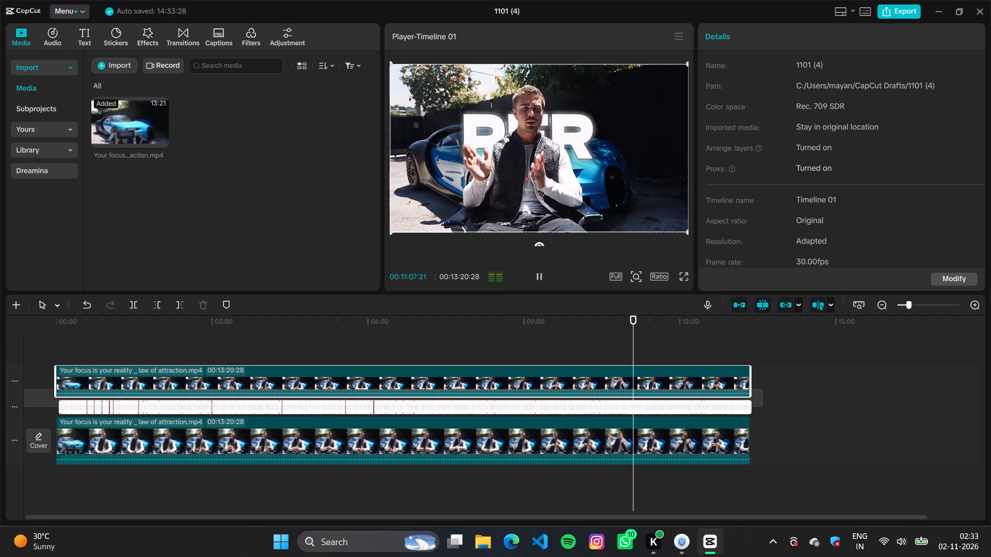
{"action": "left_click_drag", "start_coordinate": [12, 400], "coordinate": [41, 407]}
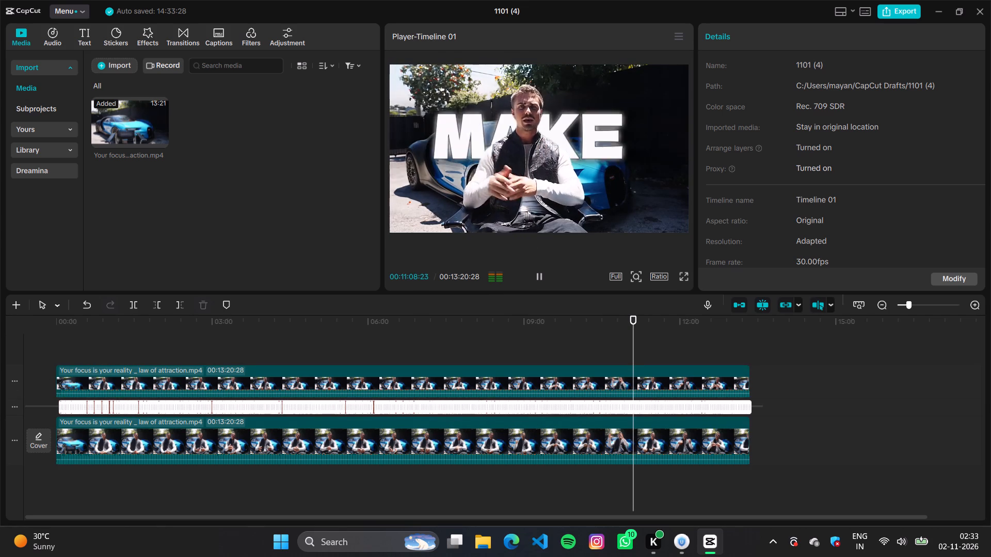
{"action": "left_click_drag", "start_coordinate": [462, 122], "coordinate": [473, 124]}
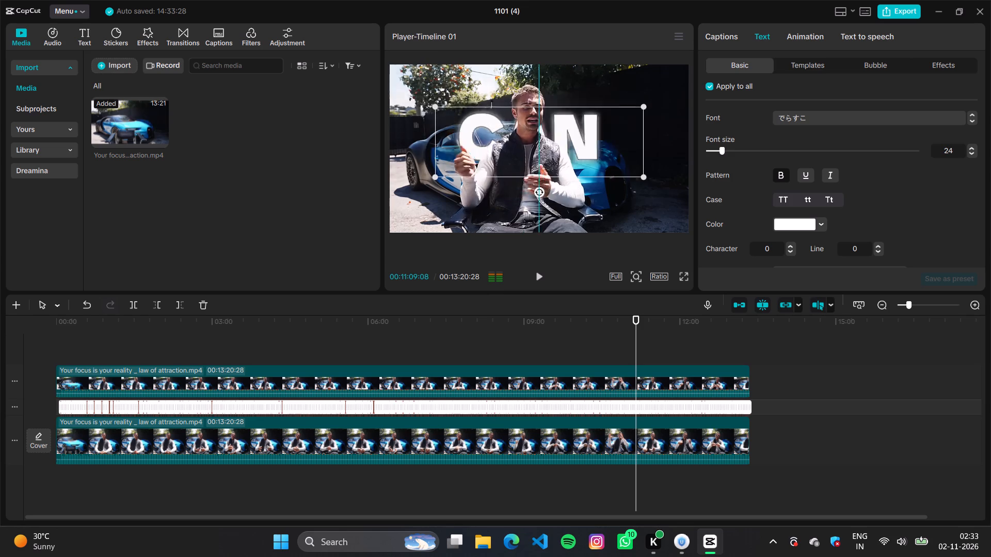
{"action": "left_click_drag", "start_coordinate": [473, 124], "coordinate": [479, 127]}
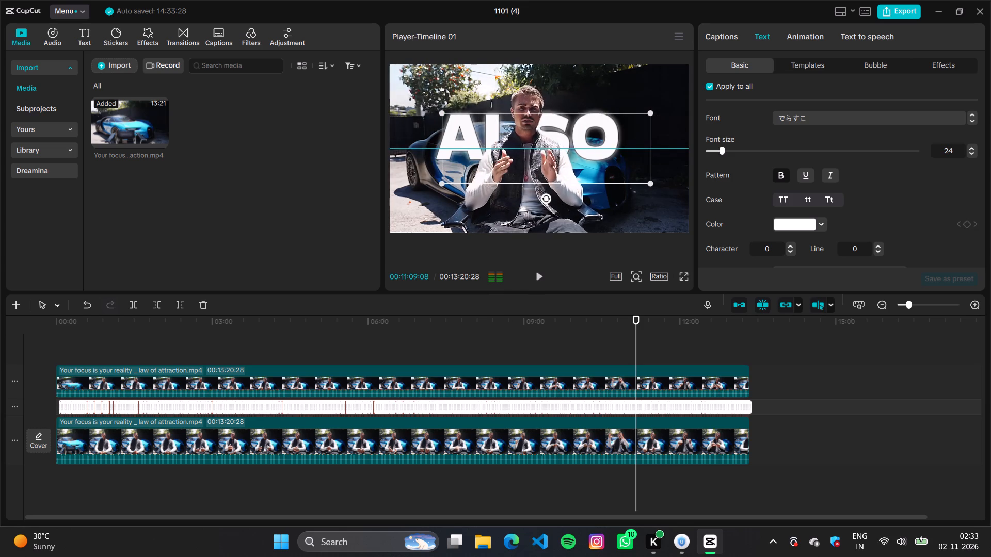
{"action": "left_click_drag", "start_coordinate": [479, 127], "coordinate": [482, 133]}
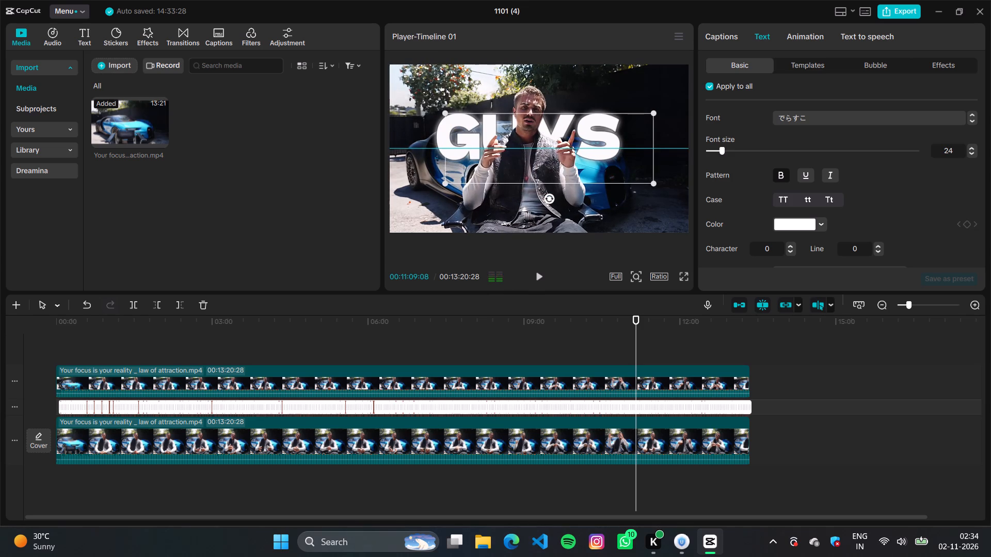
{"action": "left_click_drag", "start_coordinate": [482, 133], "coordinate": [479, 133]}
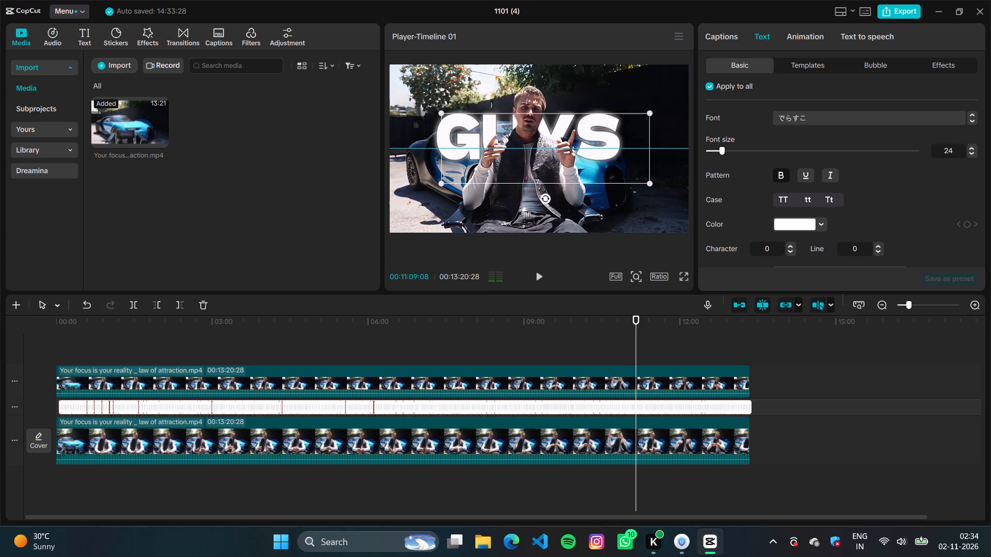
{"action": "left_click_drag", "start_coordinate": [479, 133], "coordinate": [470, 133]}
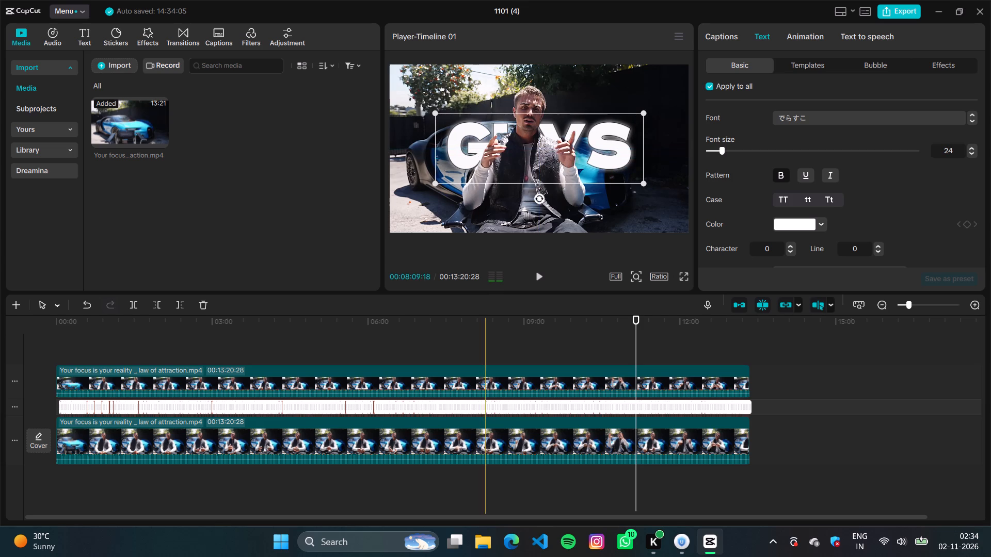
Play the video from about 00:08:19 to check the centred captions, dismissing the chat notification.
{"action": "left_click", "coordinate": [492, 337]}
{"action": "key", "text": "space"}
{"action": "key", "text": "space"}
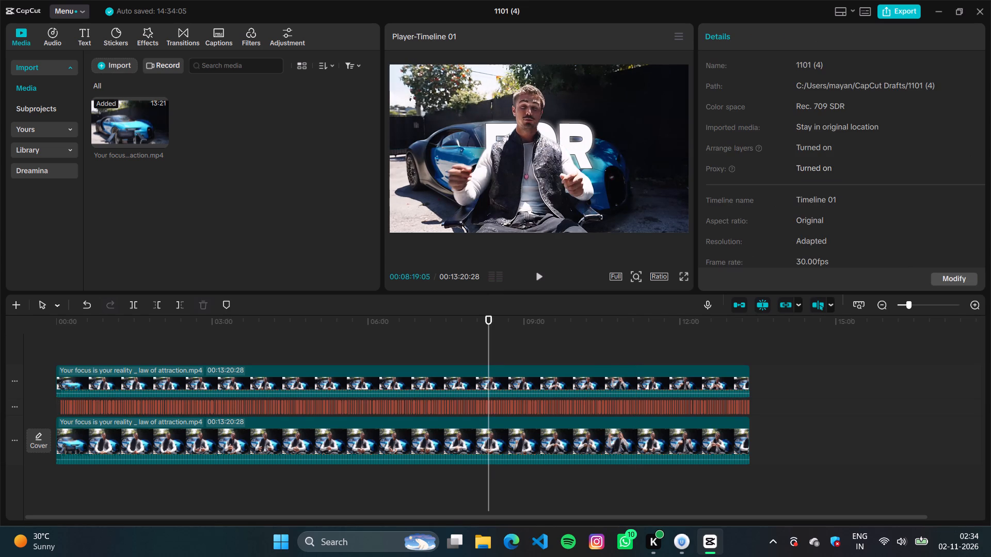
{"action": "key", "text": "space"}
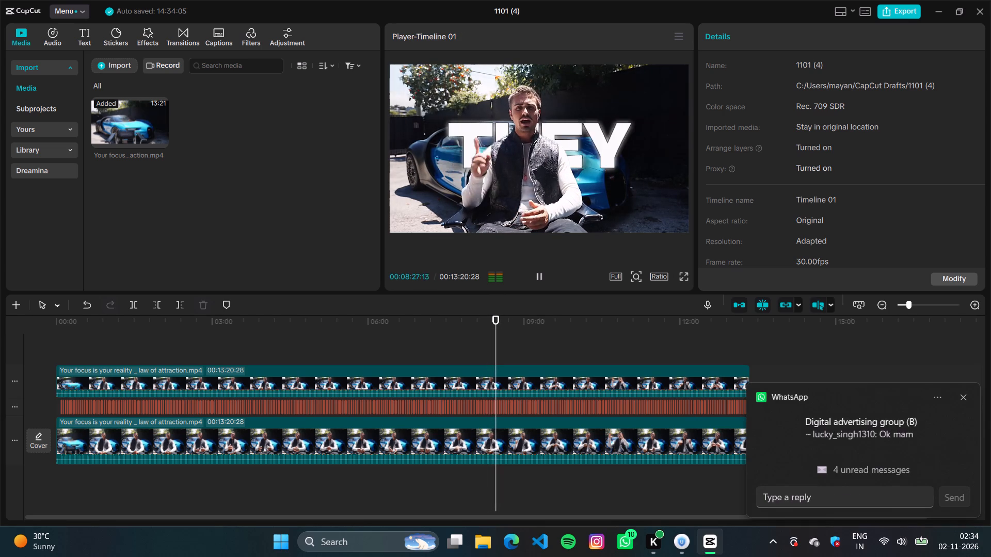
{"action": "left_click", "coordinate": [964, 399]}
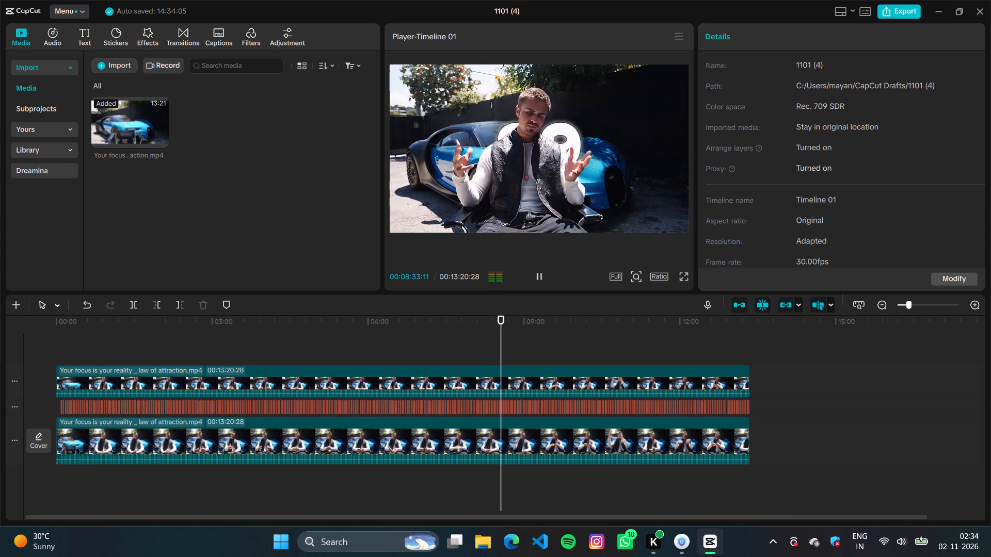
Export the video as 1101 (4)(1) in 4K, H.264 mp4 at 30fps, and leave the sharing options without posting.
{"action": "left_click", "coordinate": [902, 10]}
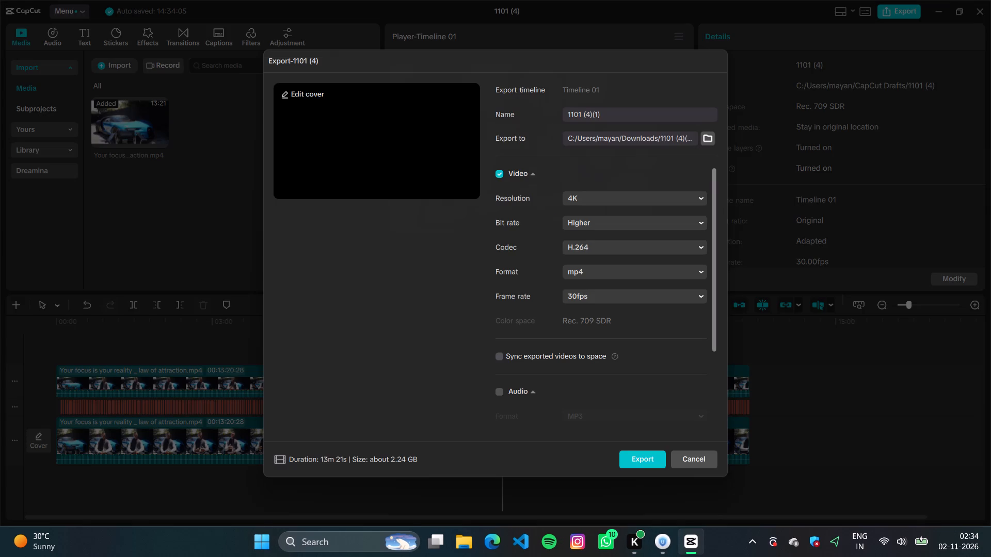
{"action": "left_click", "coordinate": [638, 460]}
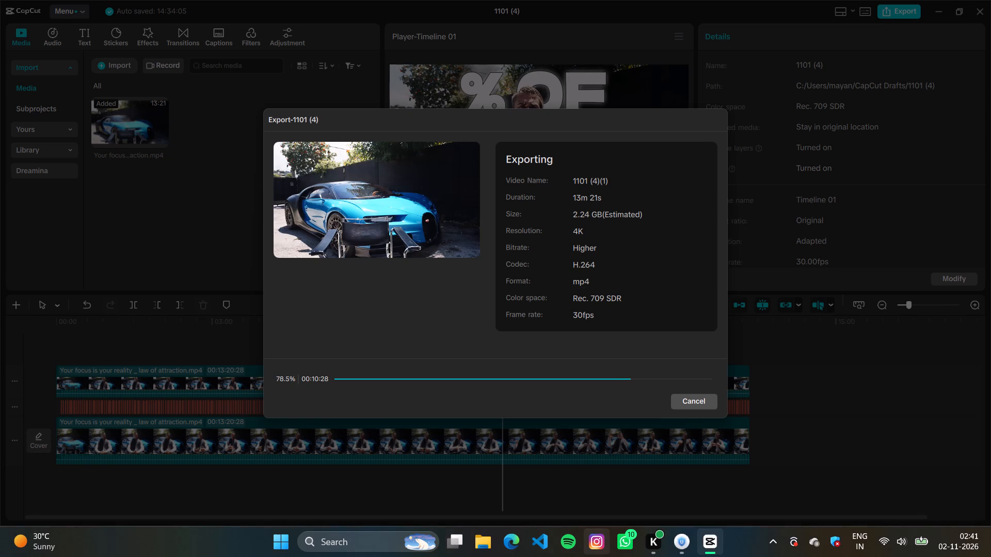
{"action": "scroll", "coordinate": [662, 405], "scroll_direction": "down", "scroll_amount": 1}
{"action": "scroll", "coordinate": [637, 402], "scroll_direction": "up", "scroll_amount": 1}
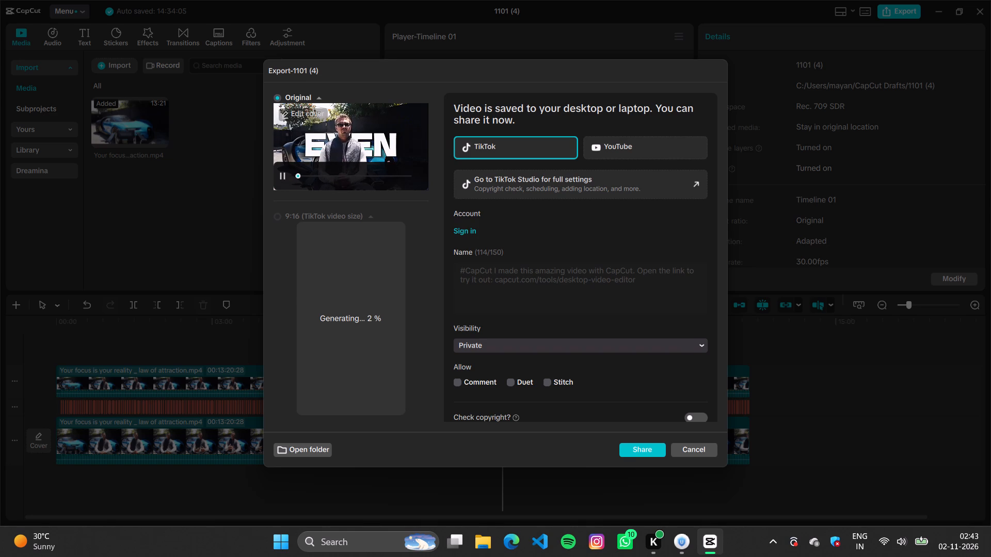
{"action": "left_click", "coordinate": [683, 446]}
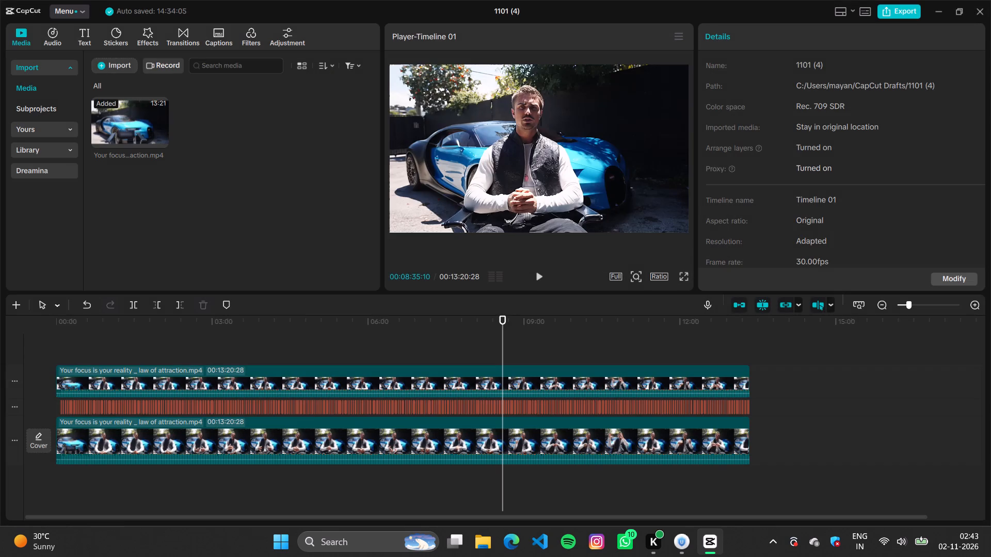
Close the 1101 (4) project.
{"action": "left_click", "coordinate": [978, 9]}
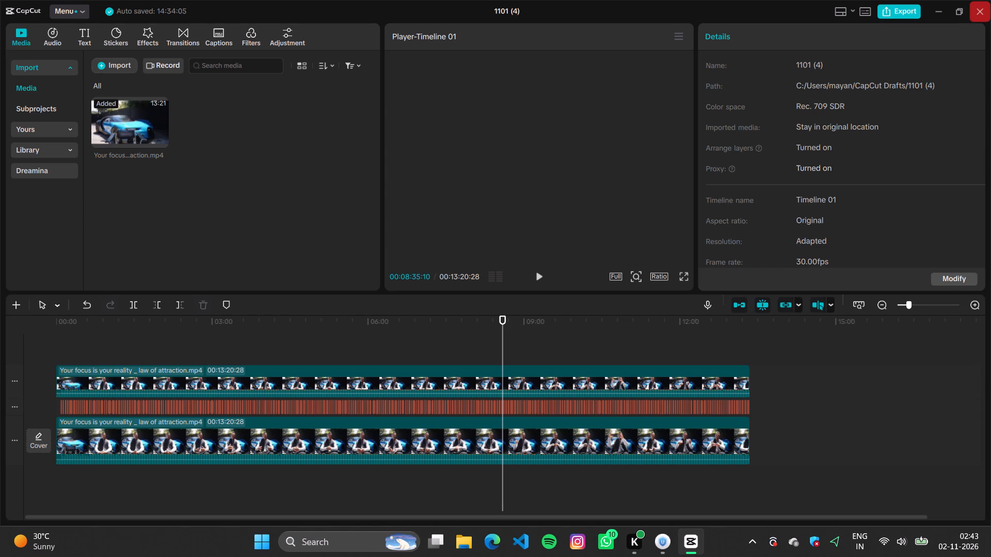